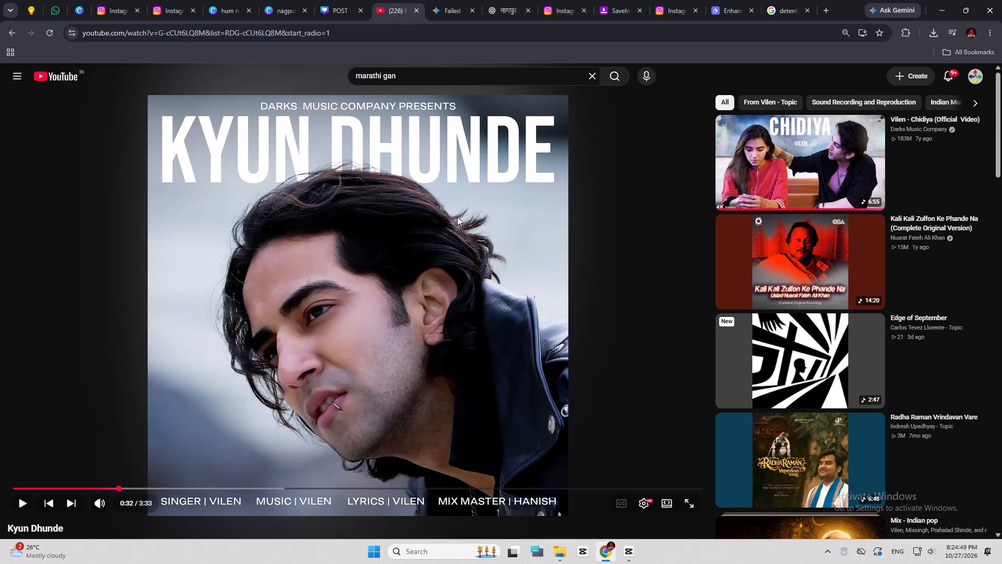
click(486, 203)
Copy the area name दीपक नगर from the nagpur tak headline and replace the area in the location label with it.
click(510, 0)
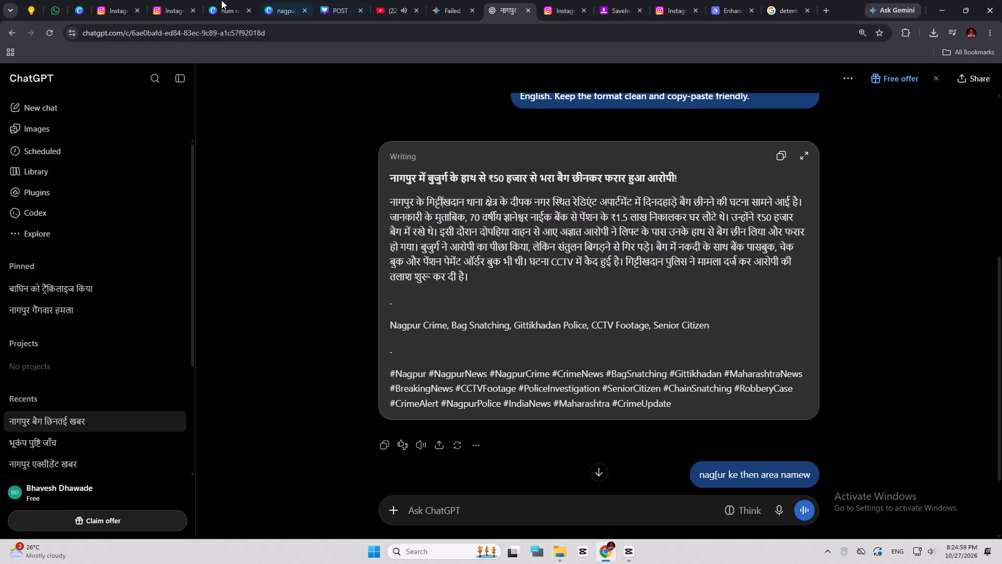
click(273, 0)
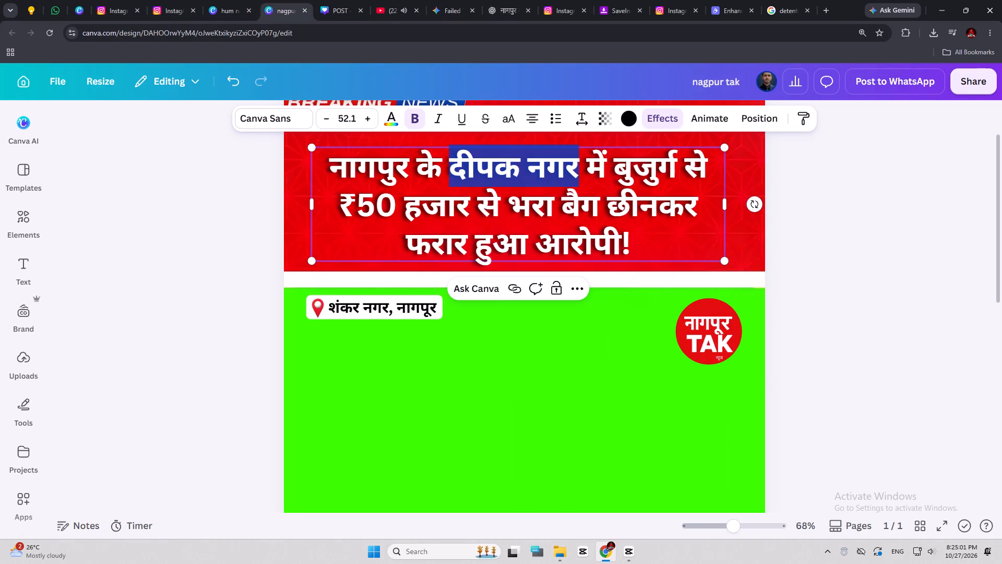
key(ctrl+c)
click(369, 313)
click(368, 308)
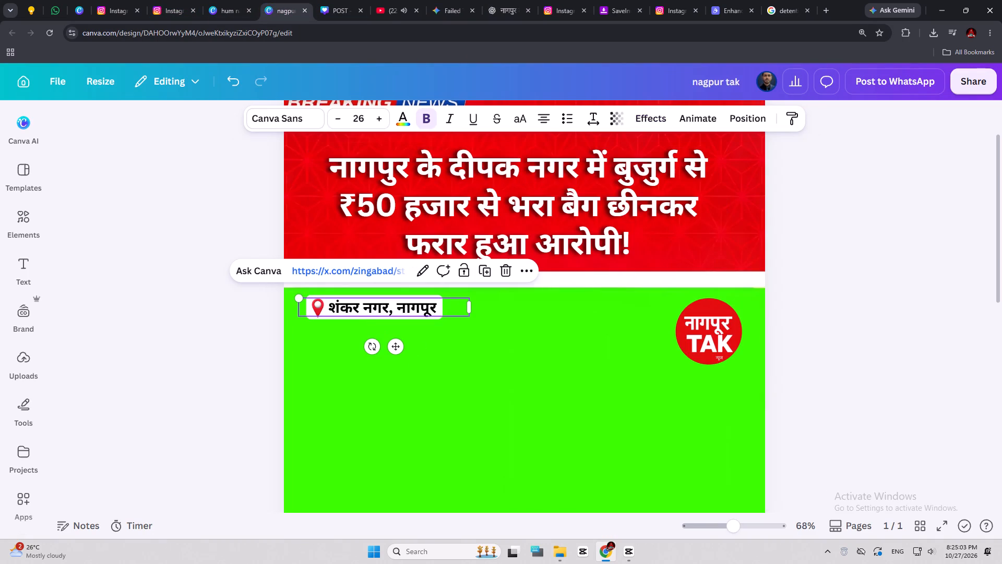
click(368, 308)
drag(330, 309, 389, 312)
key(ctrl+v)
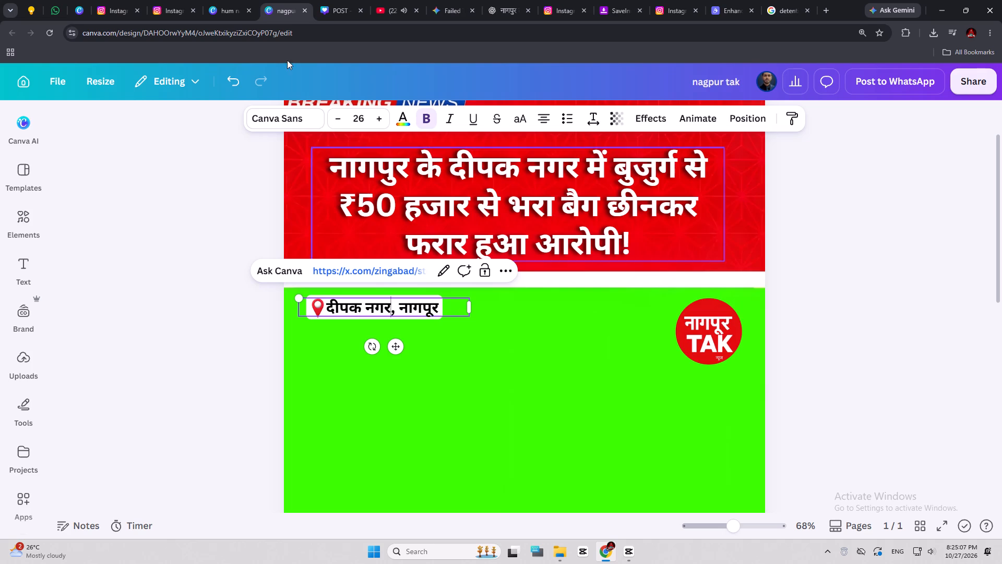
Switch to the hum nagpurkar design and replace its selected headline with the दीपक नगर bag-snatching headline from the clipboard history.
click(235, 0)
click(343, 0)
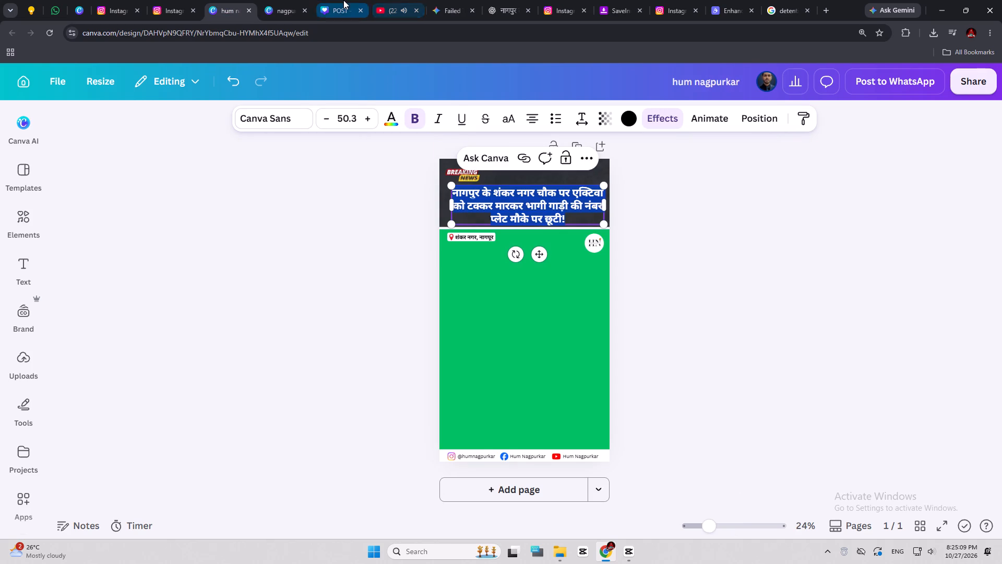
click(210, 0)
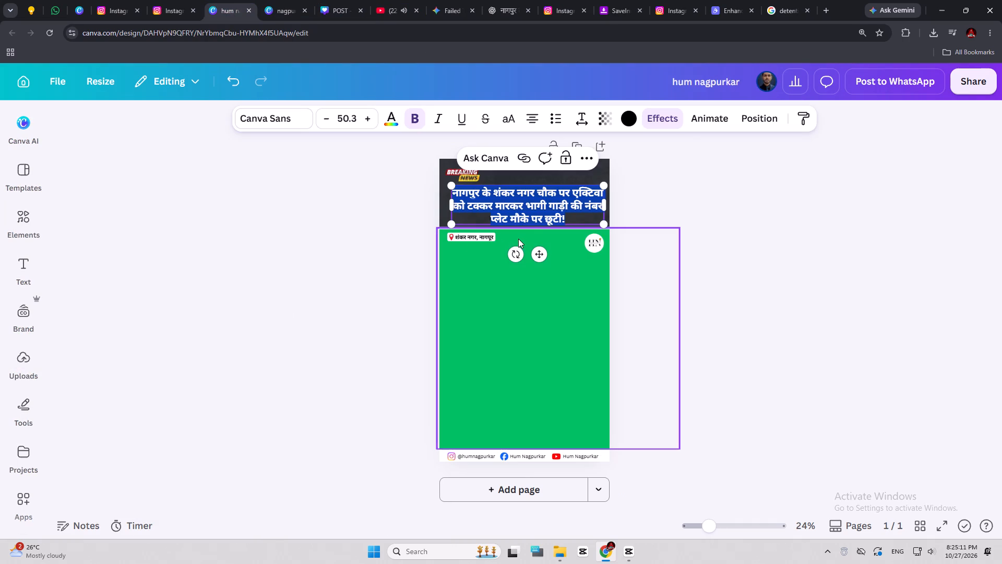
key(super+v)
click(513, 362)
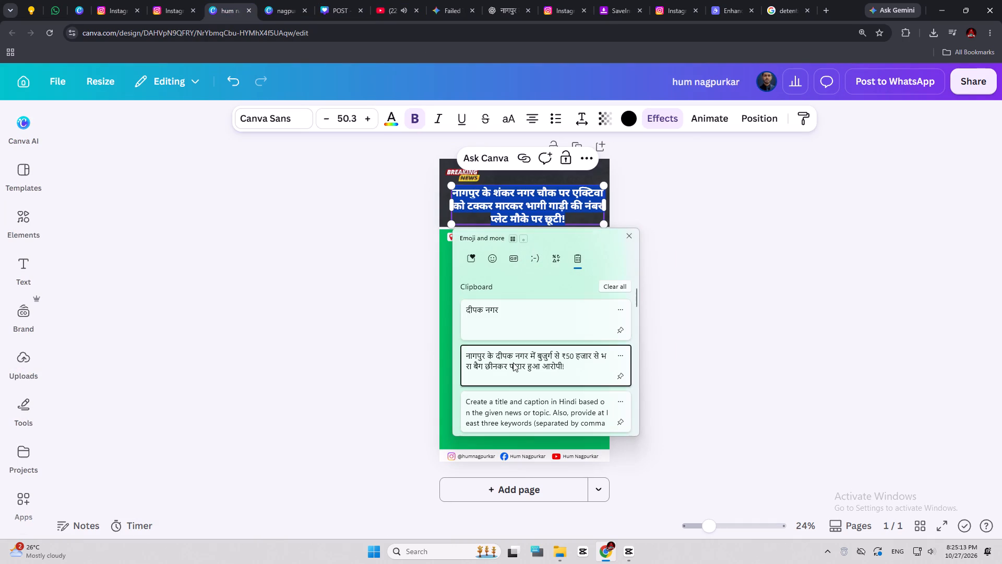
key(ctrl+v)
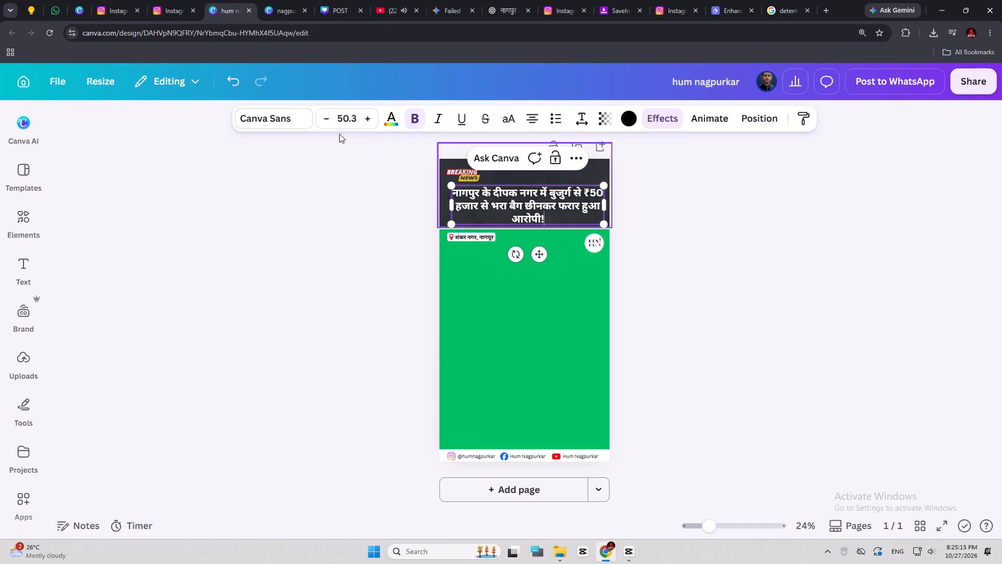
Reduce the hum nagpurkar headline's font size, undoing the excess reductions to leave it at 49.3.
click(329, 121)
click(329, 121)
click(329, 121)
click(329, 121)
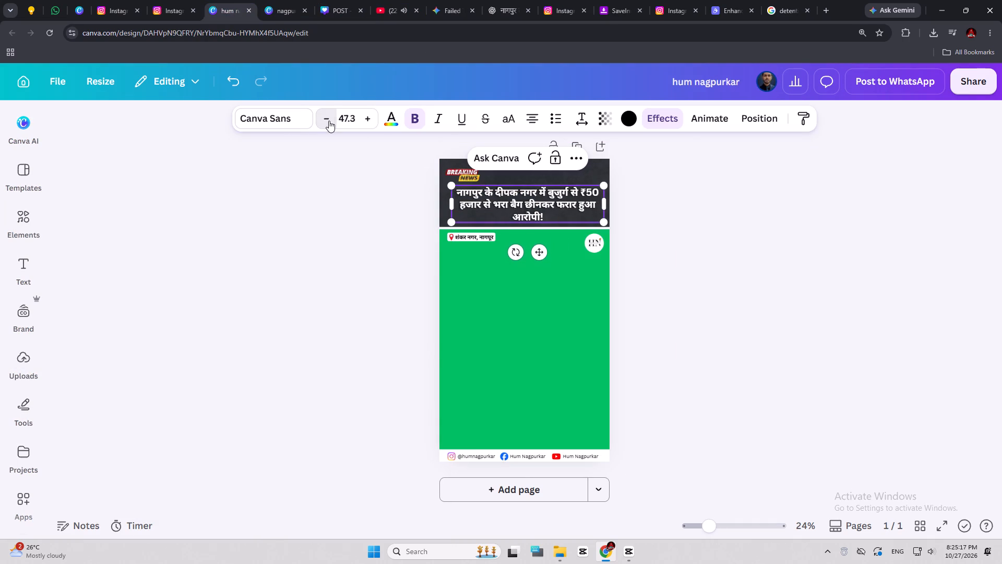
click(329, 121)
key(ctrl+z)
key(ctrl+z)
key(ctrl+z)
key(ctrl+z)
key(ctrl+z)
key(ctrl+z)
key(ctrl+z)
key(ctrl+z)
Widen the headline text box past the page's left edge so the headline wraps onto two lines.
click(453, 205)
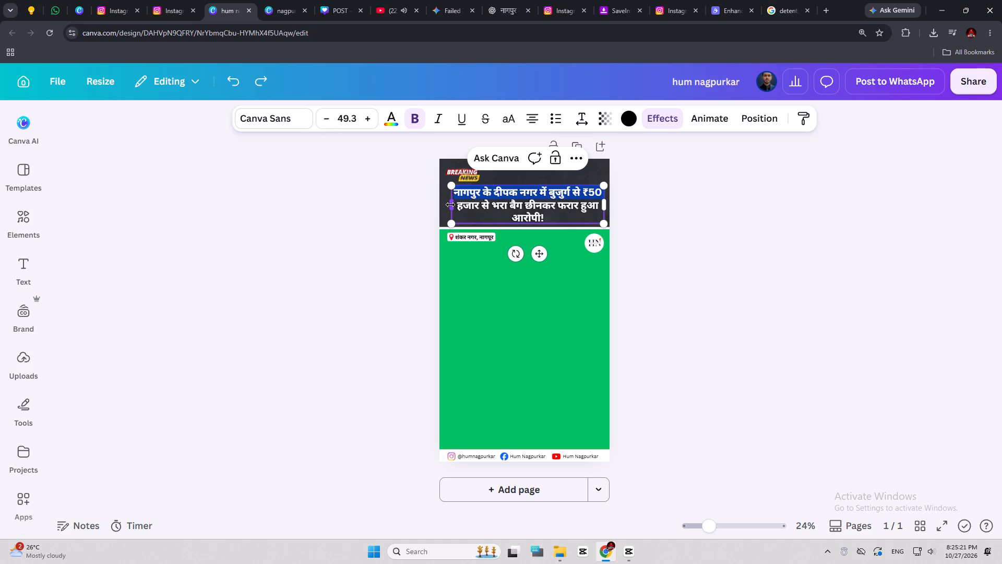
click(452, 206)
drag(450, 207, 445, 206)
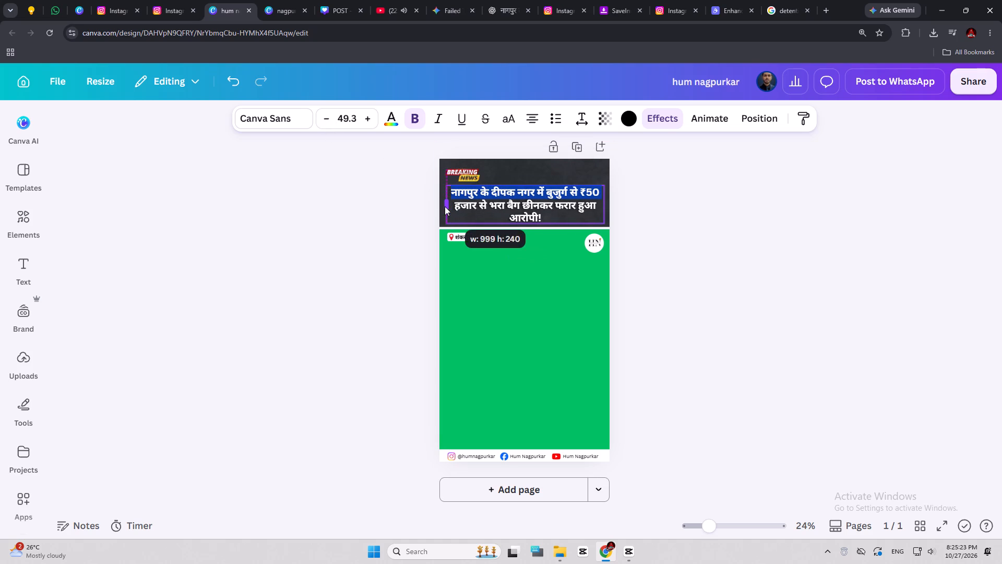
drag(445, 206, 425, 199)
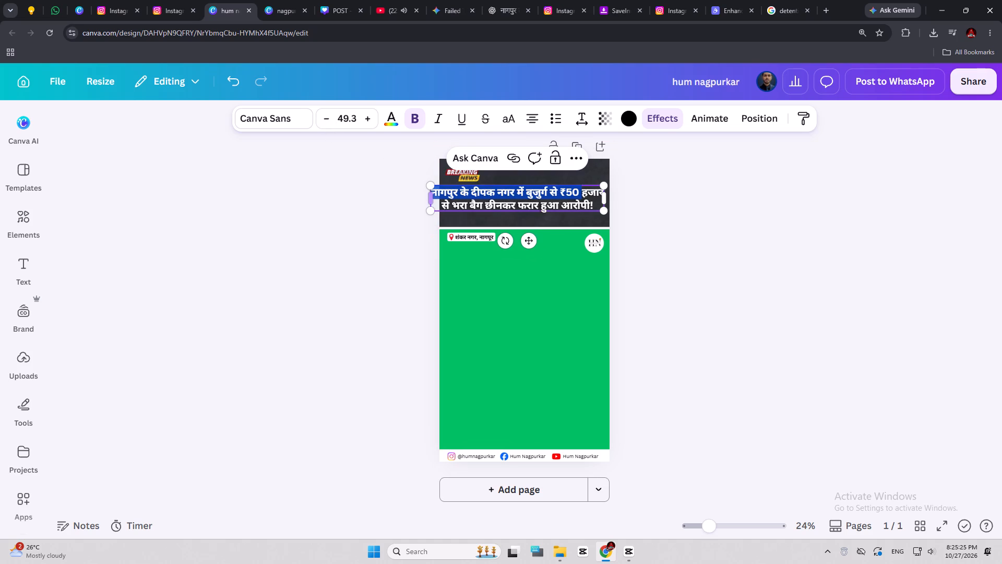
triple_click(547, 203)
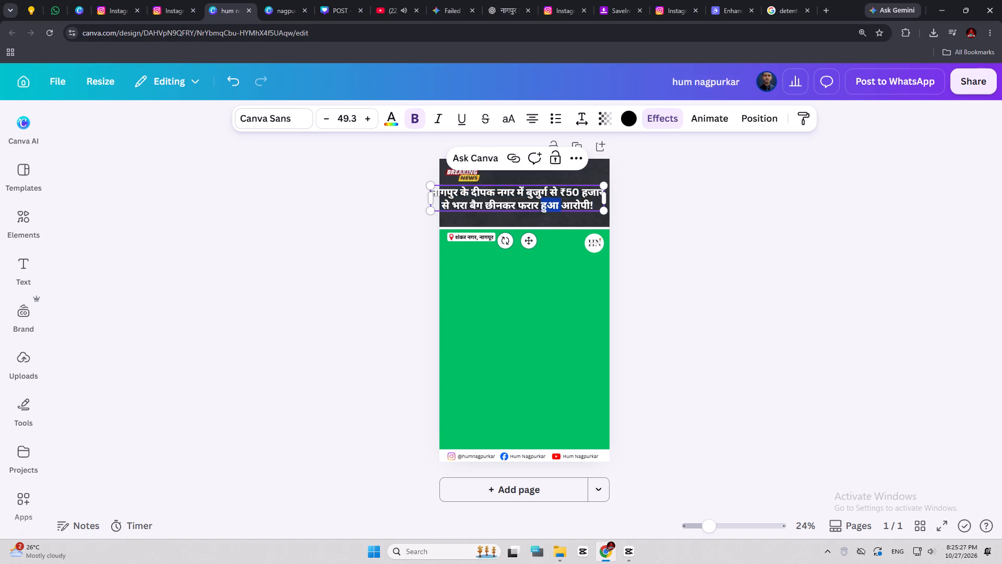
In the hum nagpurkar design, refit the headline to three lines at font size 52.6 and centre it in the dark banner.
triple_click(327, 117)
double_click(327, 117)
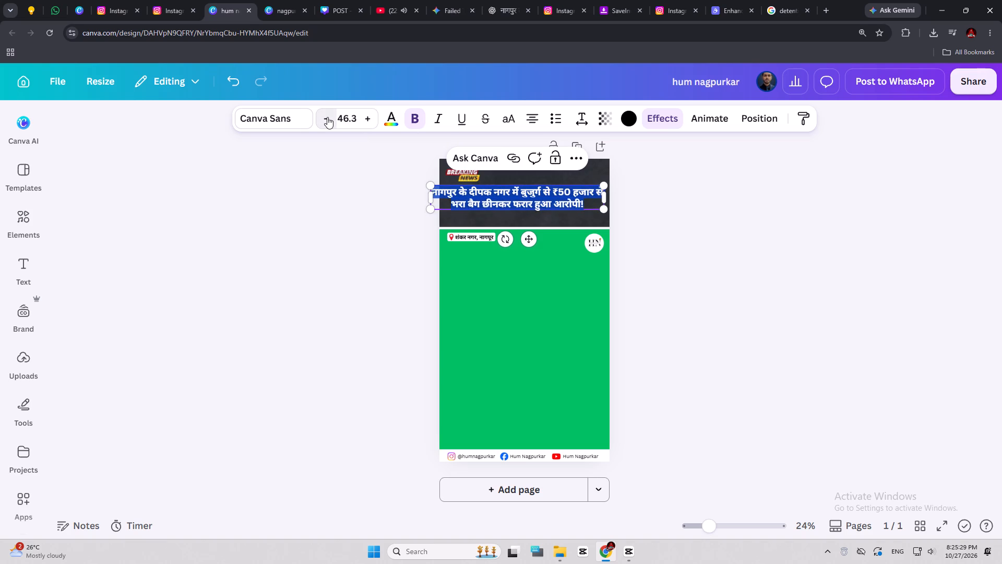
triple_click(327, 117)
click(327, 117)
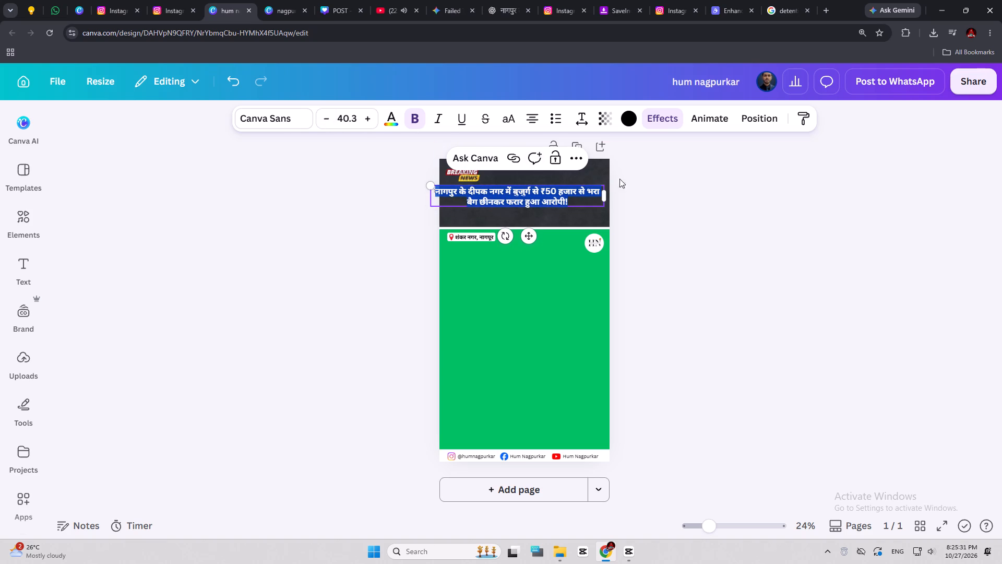
drag(608, 197, 546, 202)
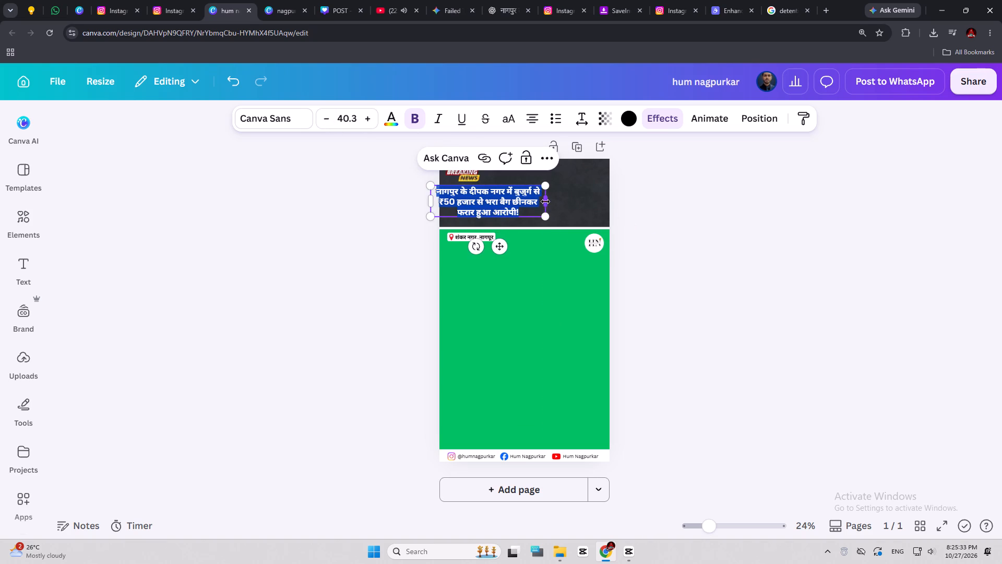
drag(551, 218, 586, 222)
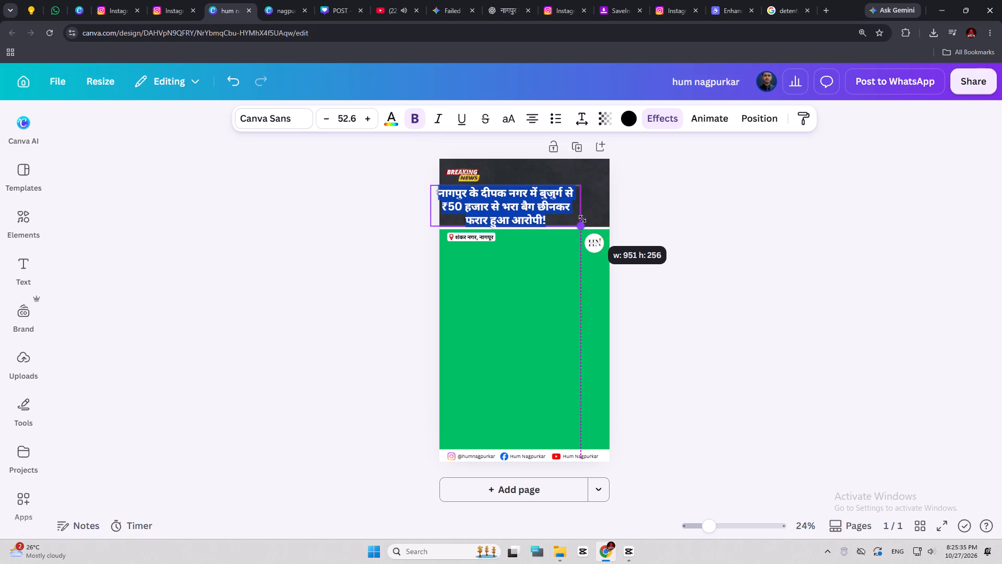
drag(516, 253, 535, 249)
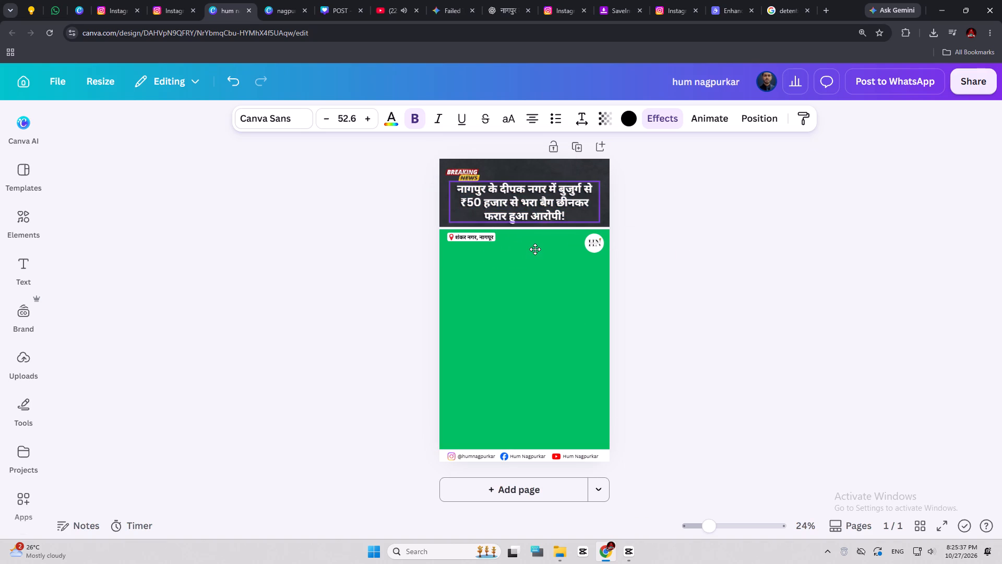
drag(535, 249, 533, 251)
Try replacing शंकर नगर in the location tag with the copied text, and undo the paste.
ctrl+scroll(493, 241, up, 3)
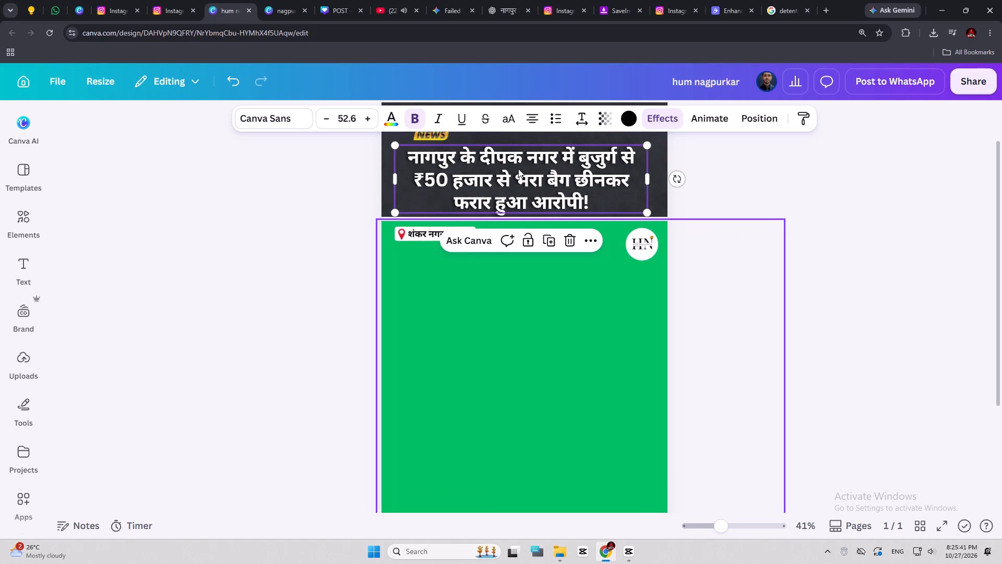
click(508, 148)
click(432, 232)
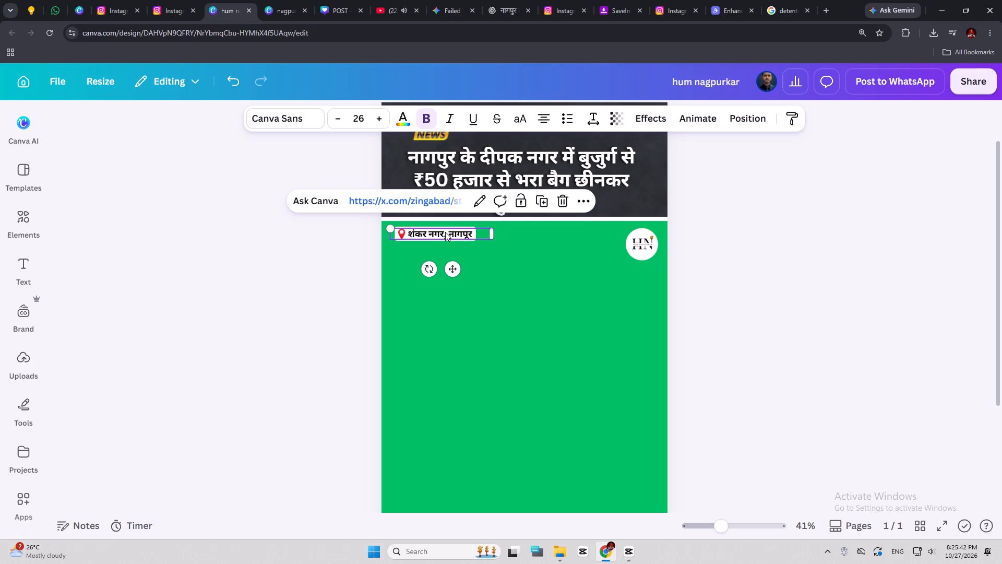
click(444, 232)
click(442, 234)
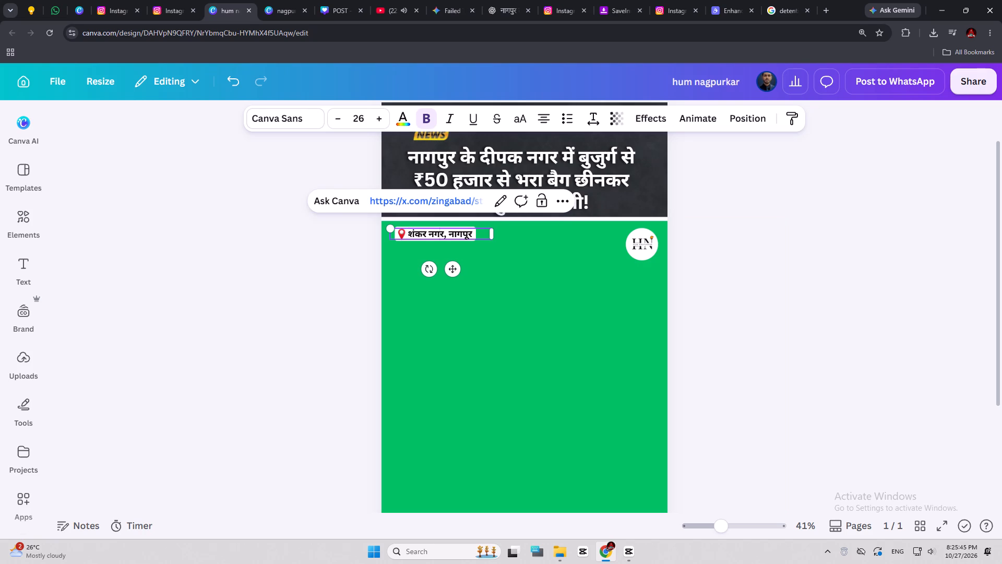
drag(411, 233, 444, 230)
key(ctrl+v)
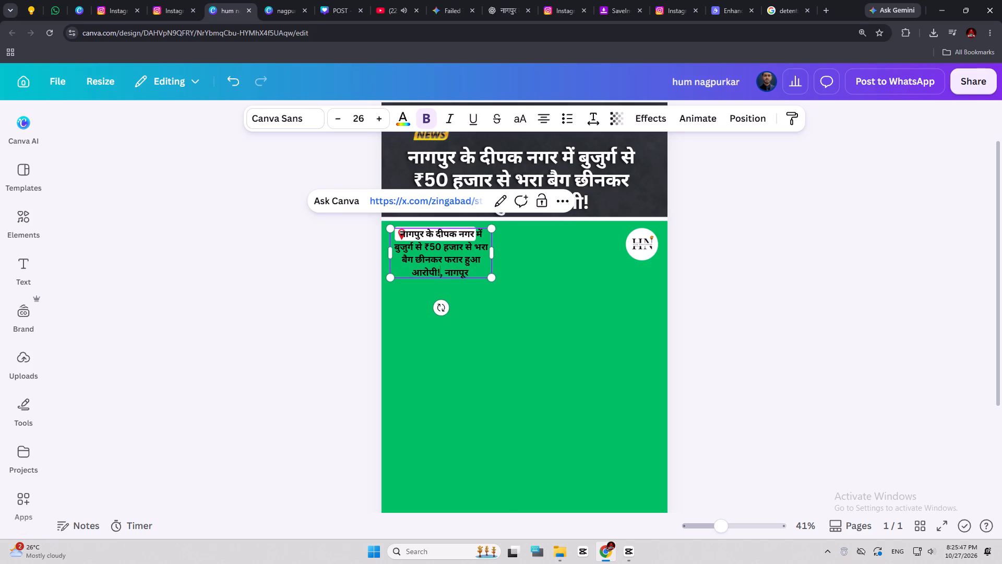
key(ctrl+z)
Replace शंकर नगर in the location tag with दीपक नगर copied from the headline.
double_click(486, 163)
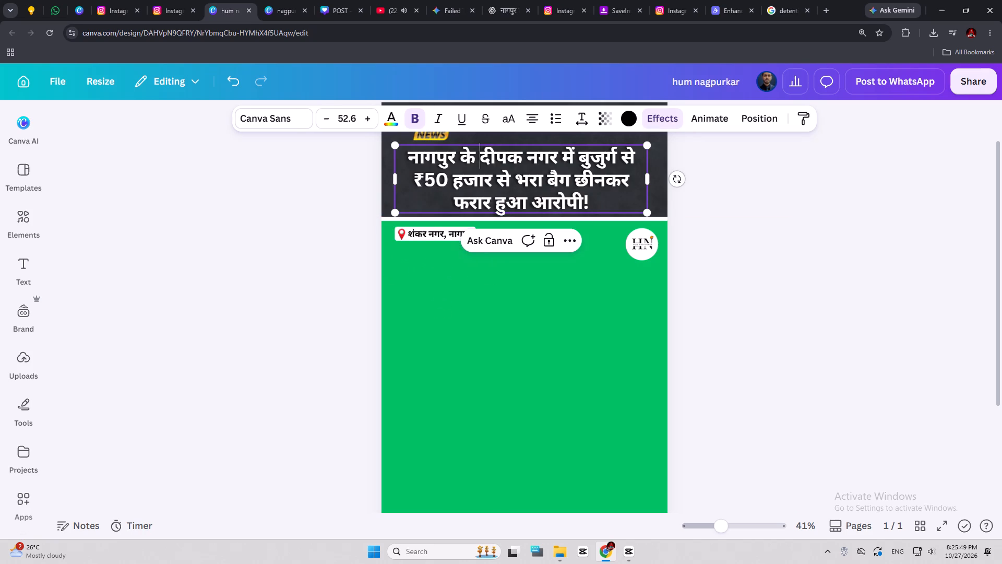
drag(485, 156, 557, 163)
key(ctrl+c)
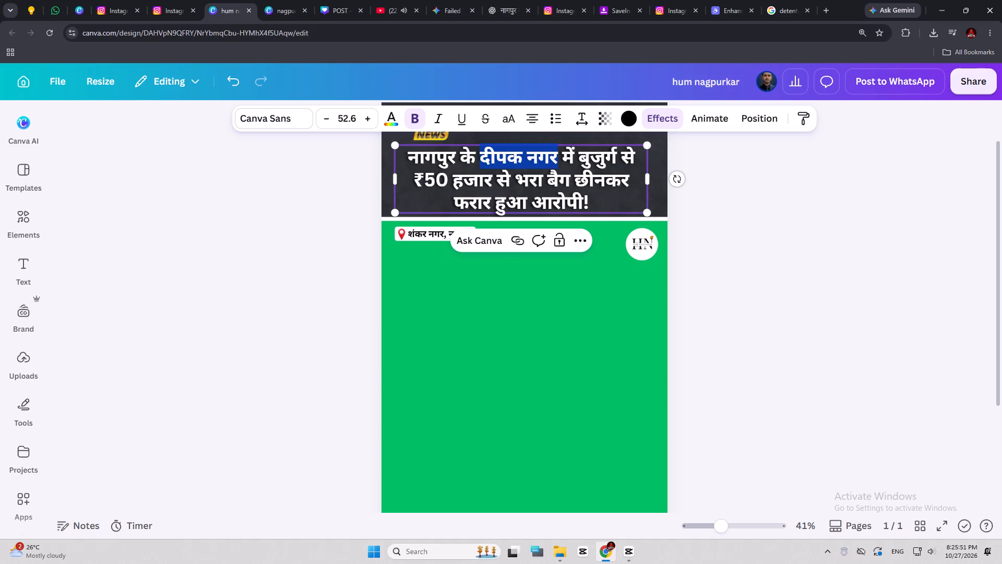
click(430, 233)
click(409, 236)
drag(408, 234, 416, 234)
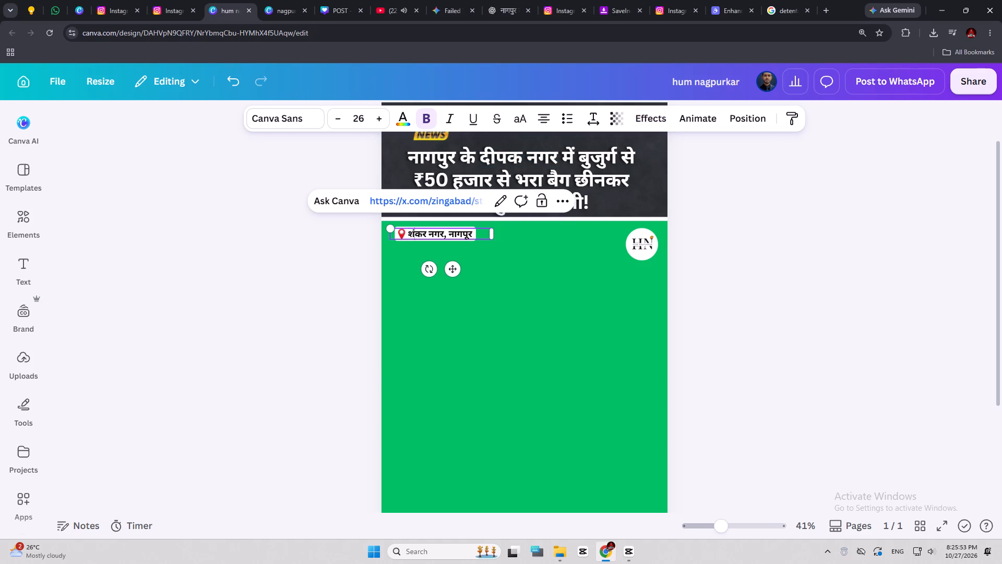
drag(409, 233, 444, 232)
key(ctrl+v)
click(301, 287)
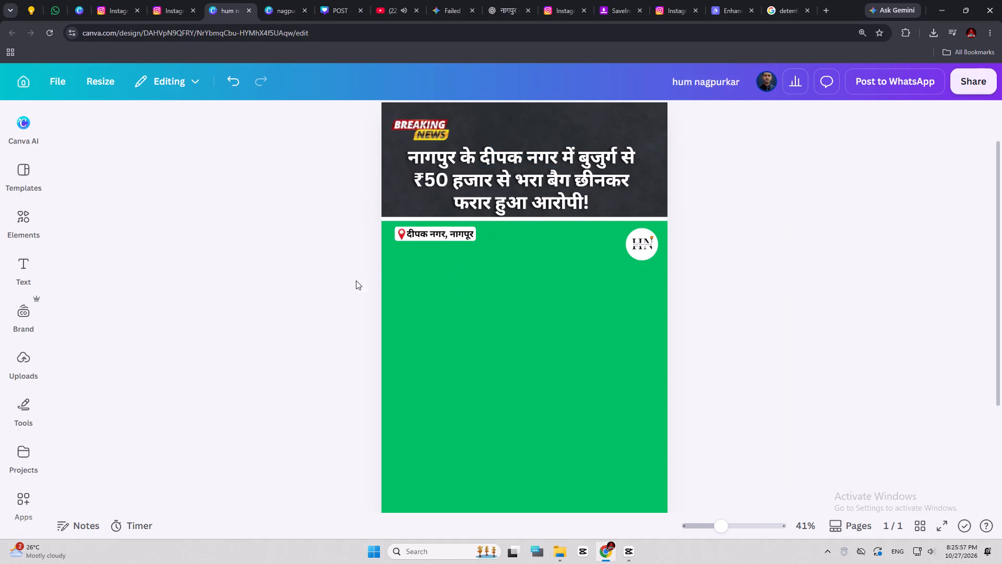
click(826, 261)
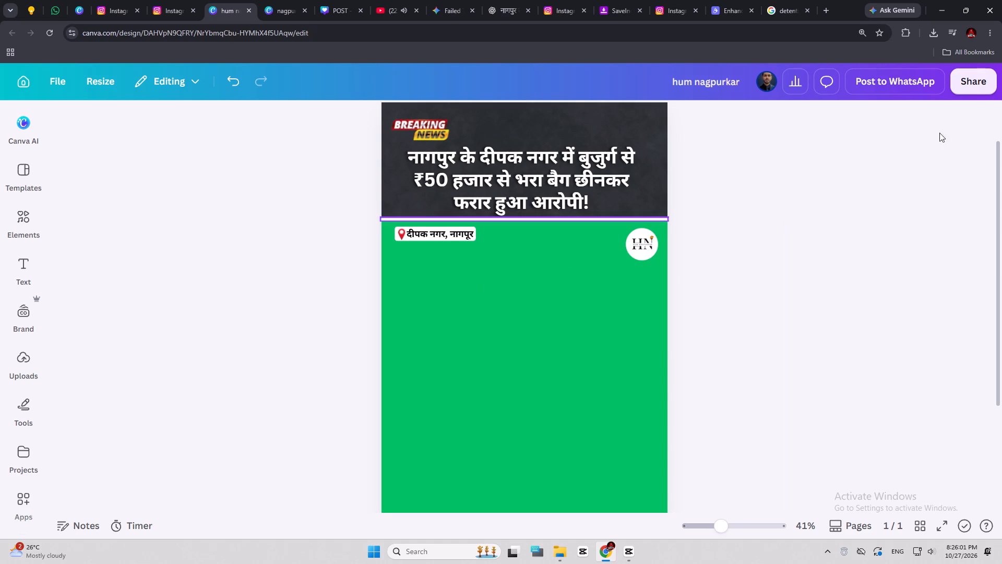
Download the hum nagpurkar design as a high-quality JPG at 3,375 × 6,000 px.
click(974, 92)
click(766, 381)
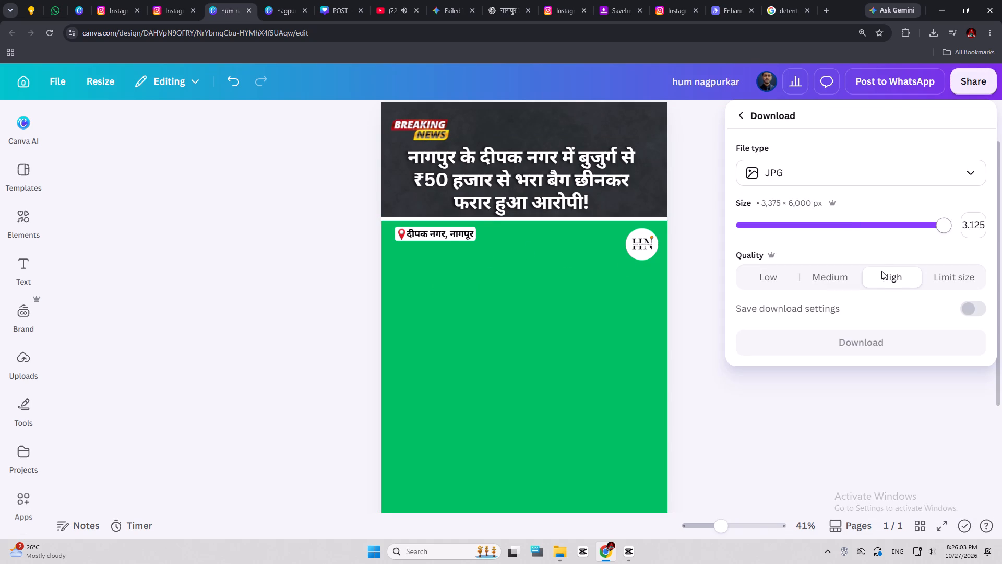
click(866, 342)
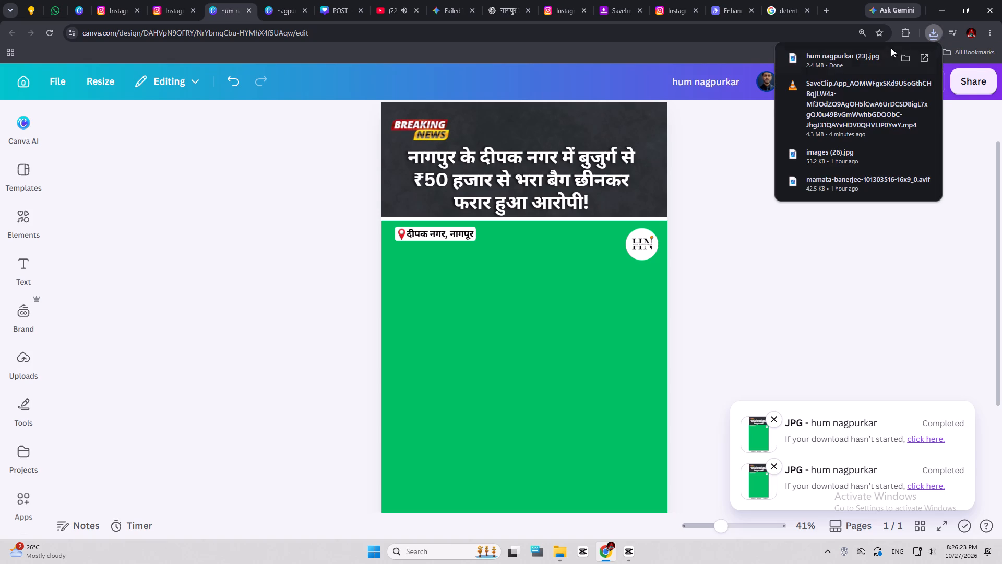
Switch to the nagpur tak design and download it as a JPG.
click(283, 0)
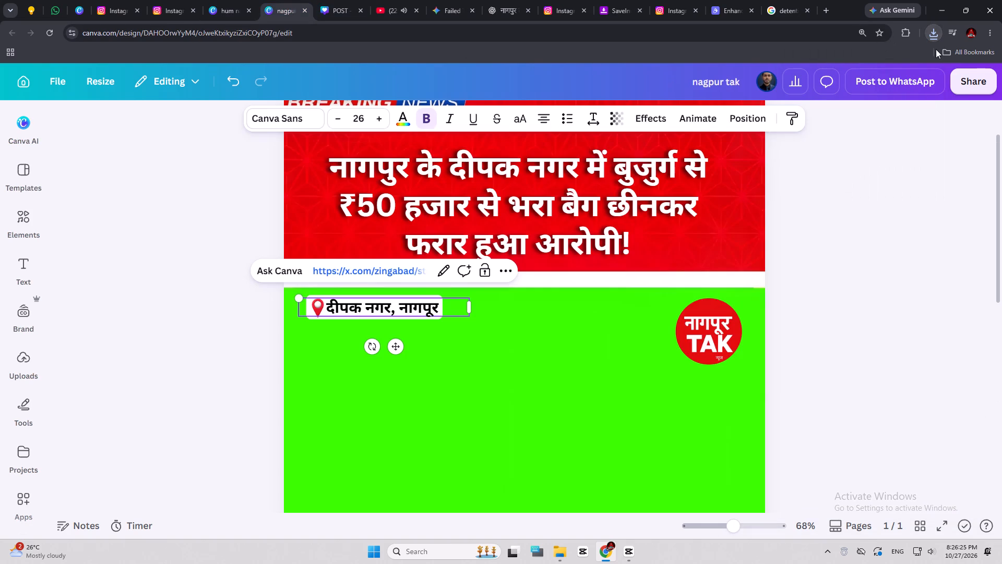
click(961, 86)
click(756, 407)
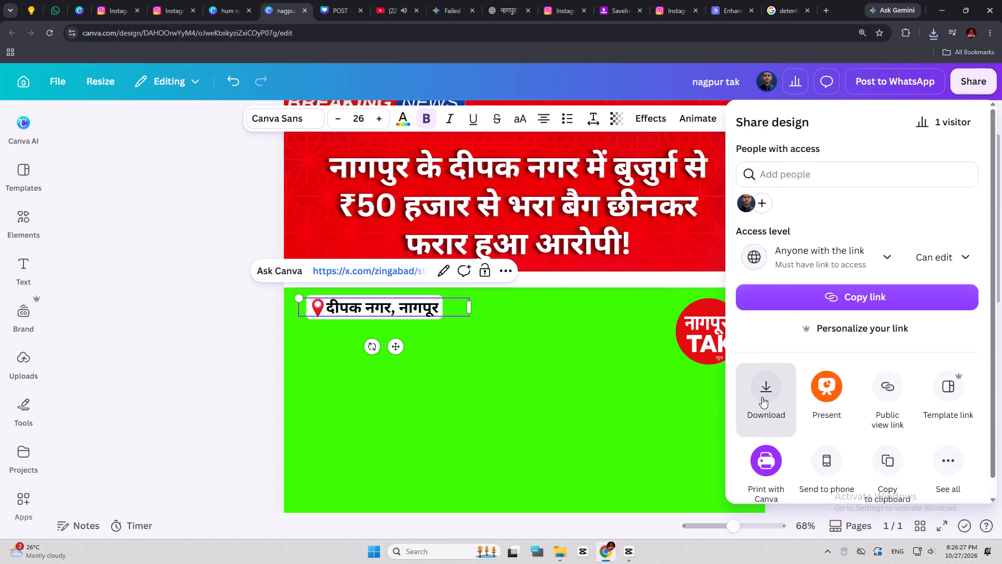
click(856, 346)
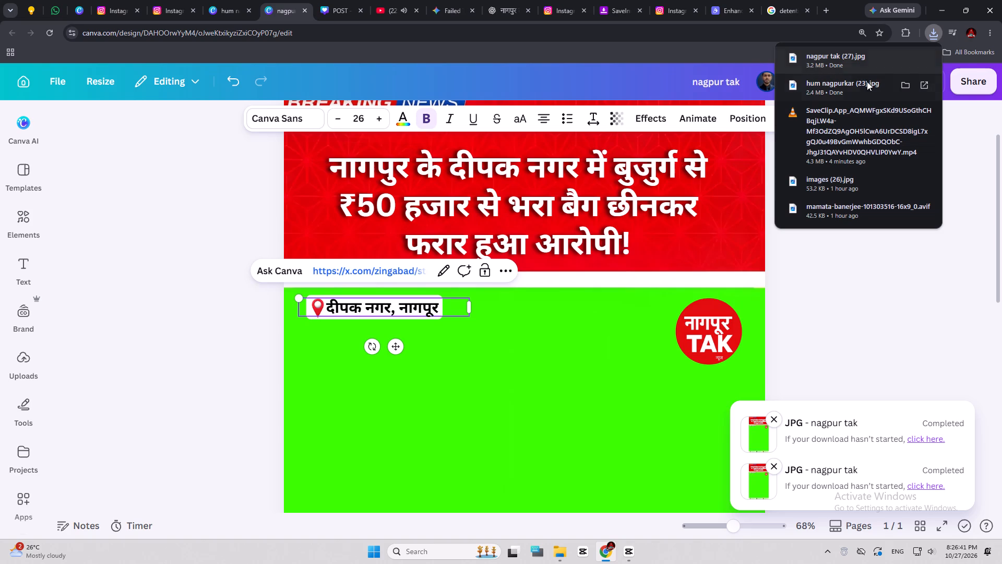
Import the downloaded nagpur tak (27).jpg into the media of the CapCut project 1027 (1).
drag(849, 60, 256, 224)
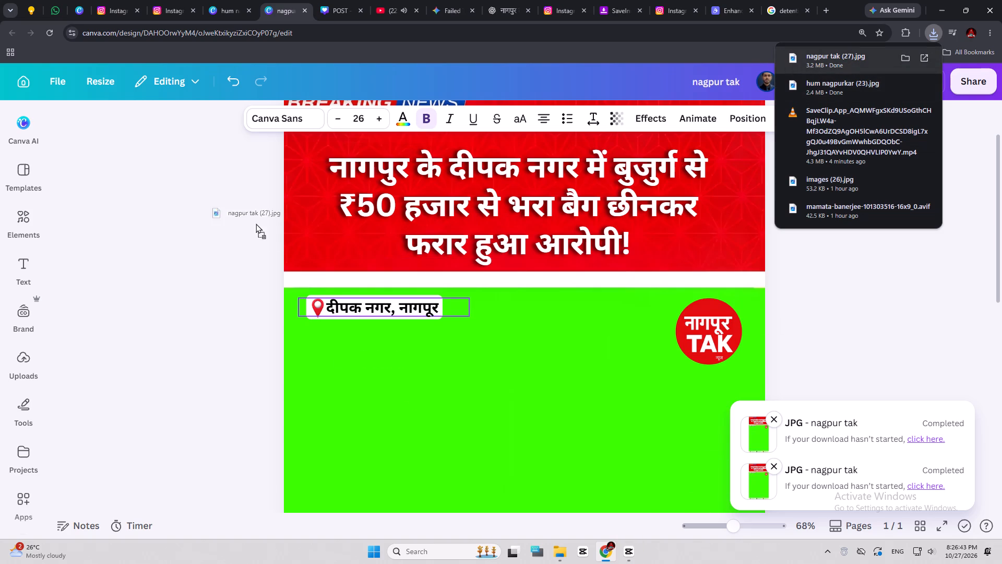
drag(256, 224, 317, 169)
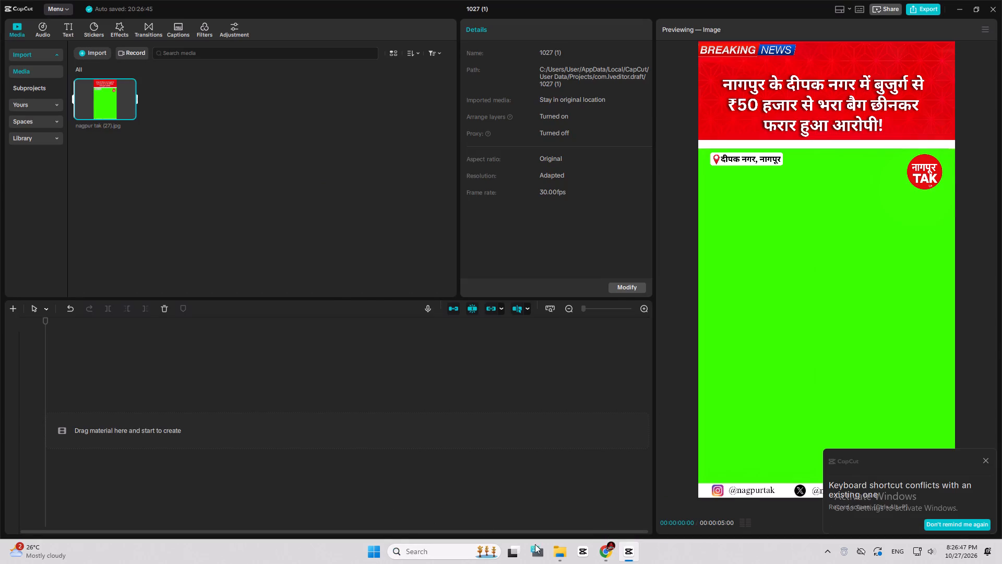
Launch the installed app with the black K icon from the Other category.
click(378, 556)
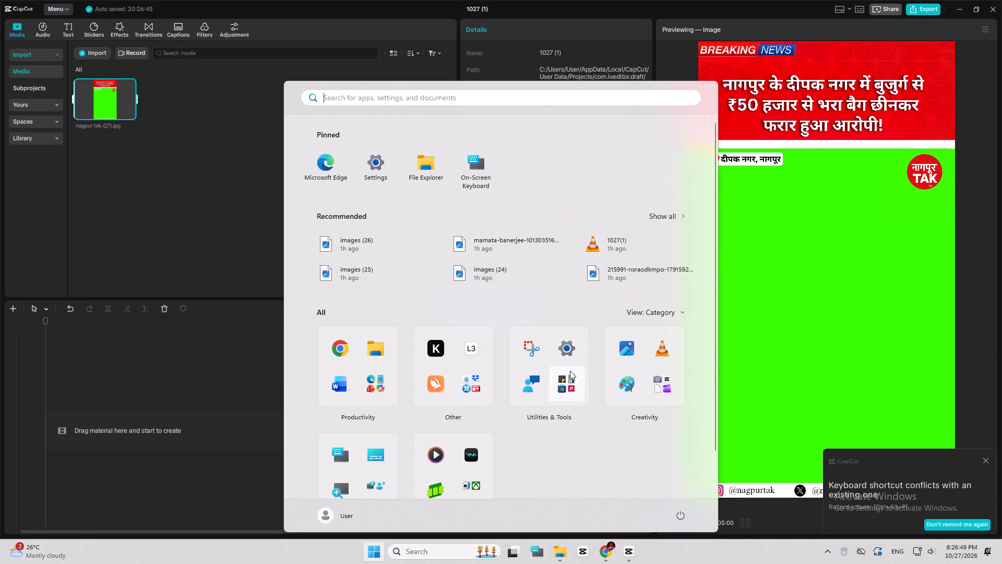
click(446, 356)
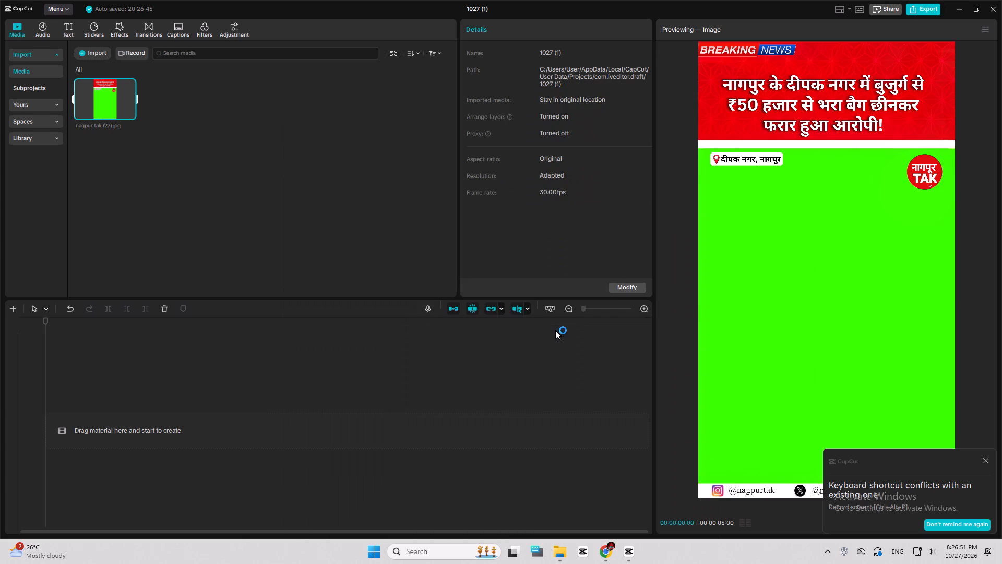
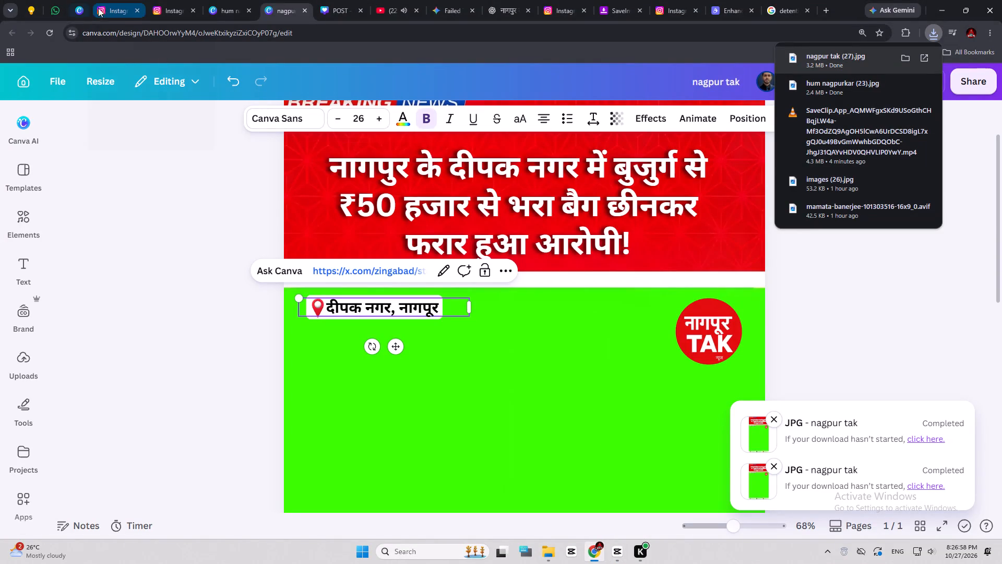
Switch to CapCut and import the nagpur tak (27) and hum nagpurkar (23) images from Downloads into the project media.
click(211, 315)
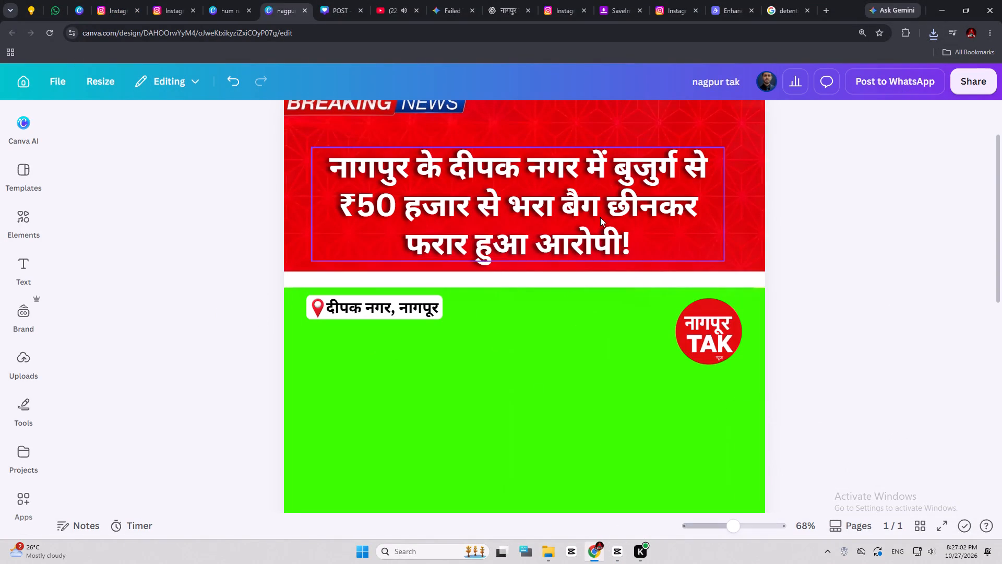
click(623, 559)
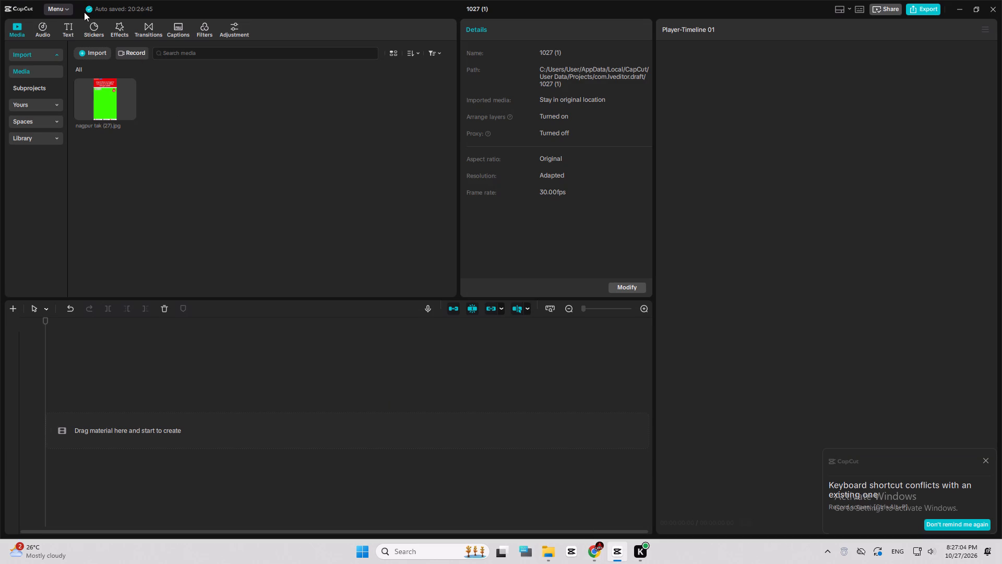
click(97, 49)
click(108, 72)
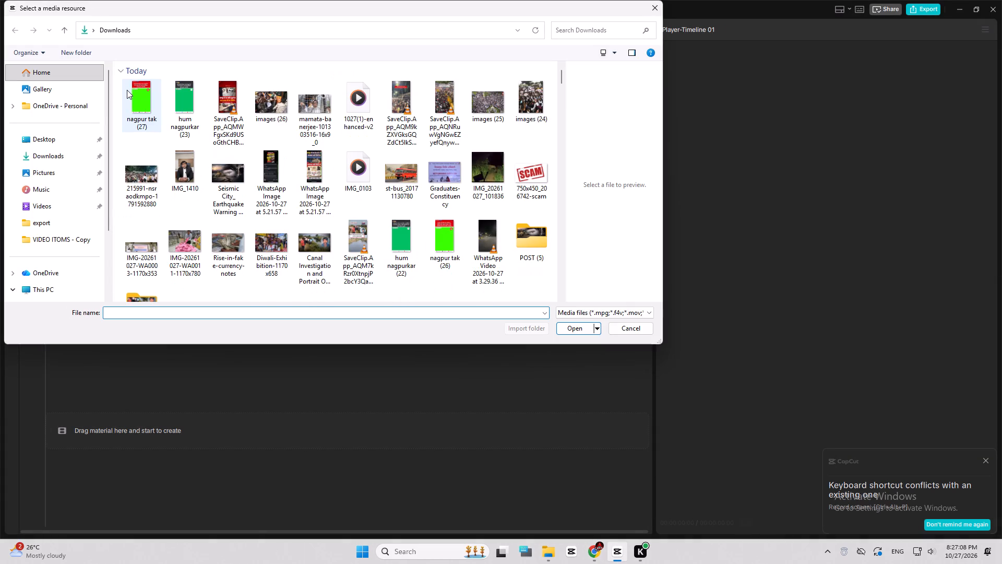
drag(126, 90, 190, 104)
click(583, 331)
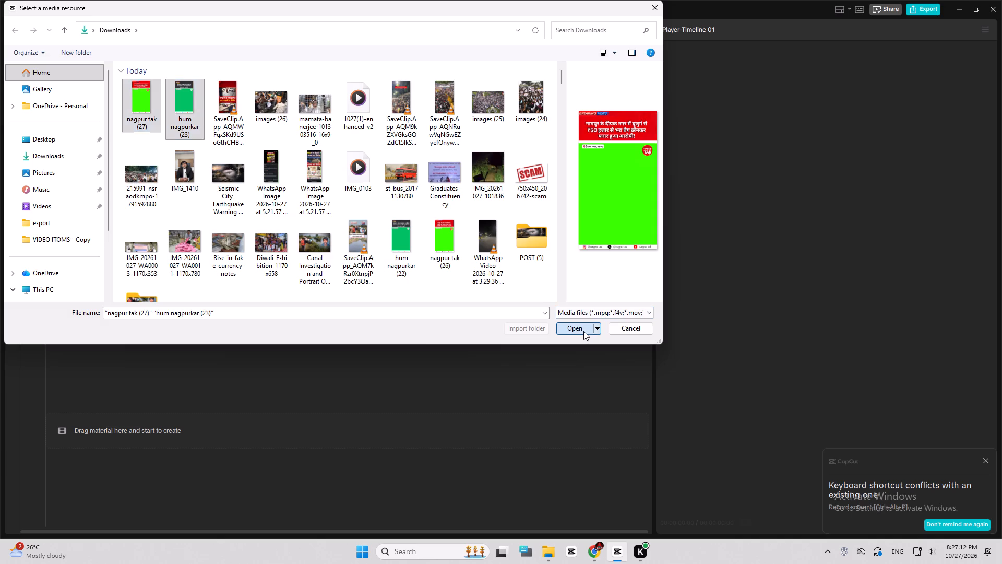
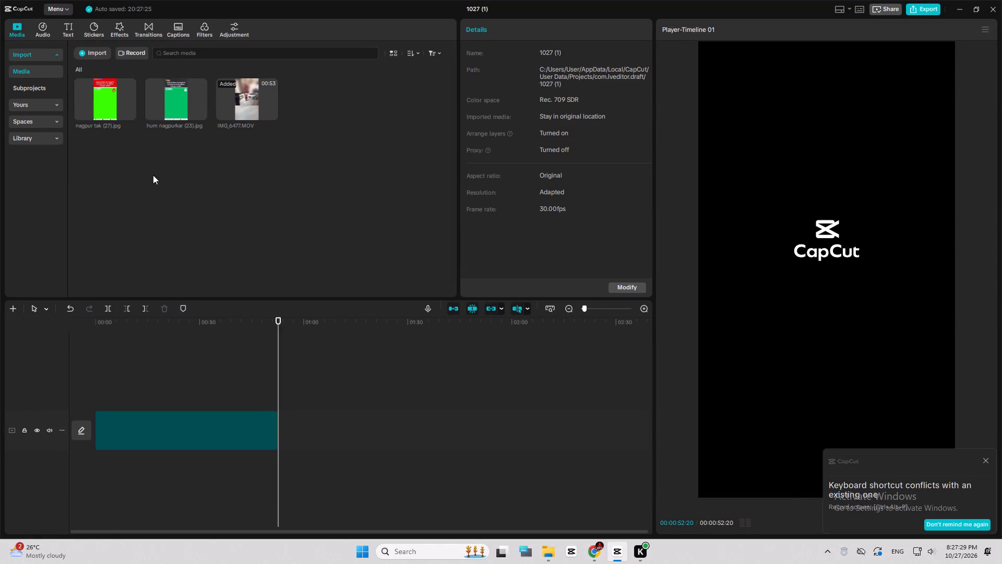
Place the nagpur tak (27) image on a track above the video at the start of the timeline.
drag(113, 96, 82, 384)
Trim the end of the IMG_6477 video so it lasts 00:00:50:07.
ctrl+scroll(259, 414, up, 10)
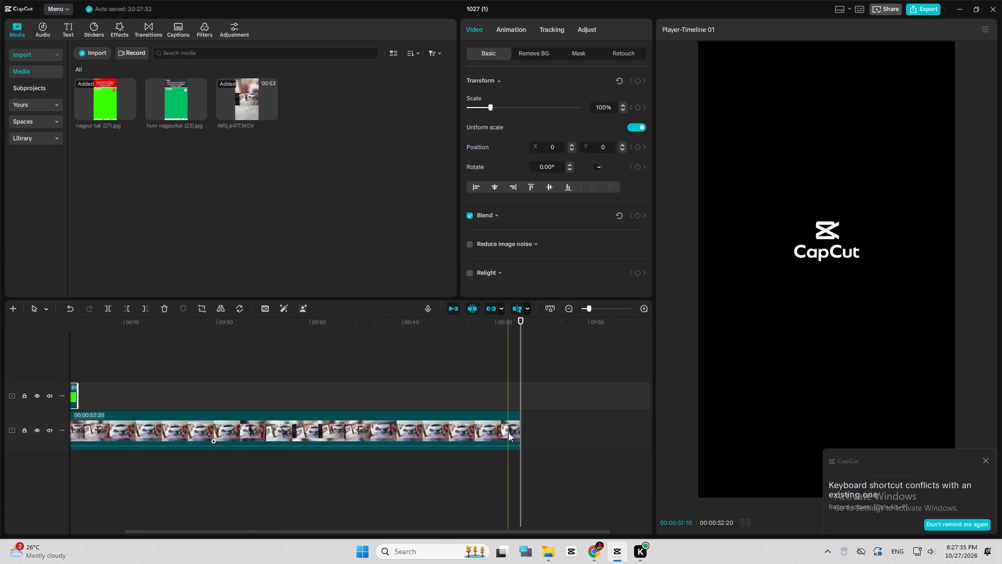
click(498, 432)
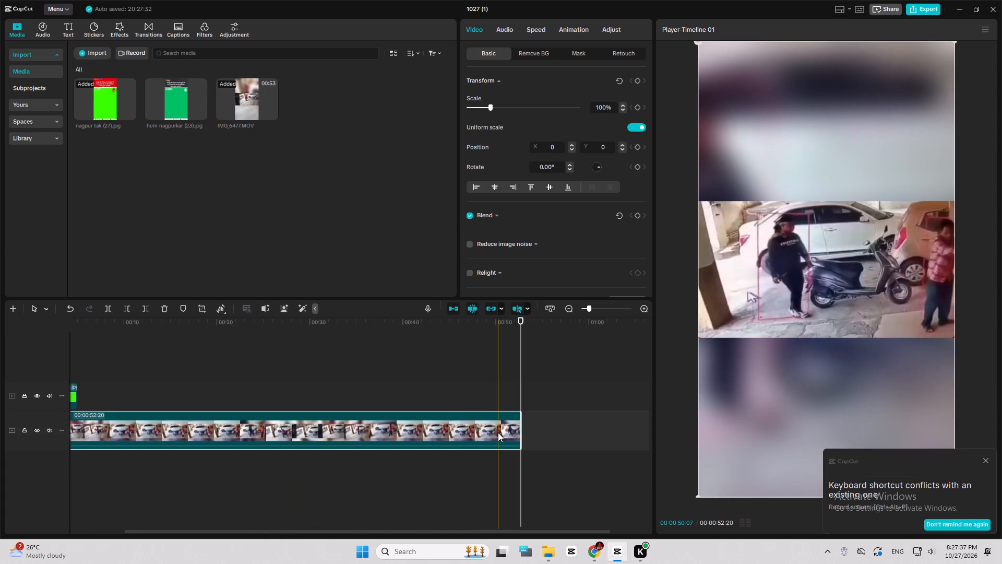
key(w)
Extend the nagpur tak (27) image over the whole video, to 00:00:50:07.
drag(404, 322, 54, 325)
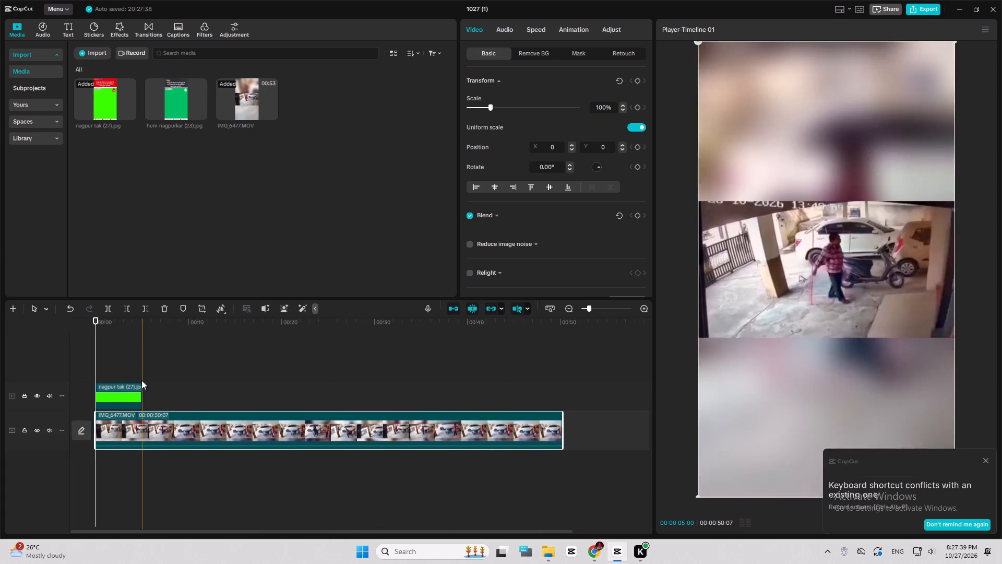
click(139, 391)
drag(143, 394, 581, 449)
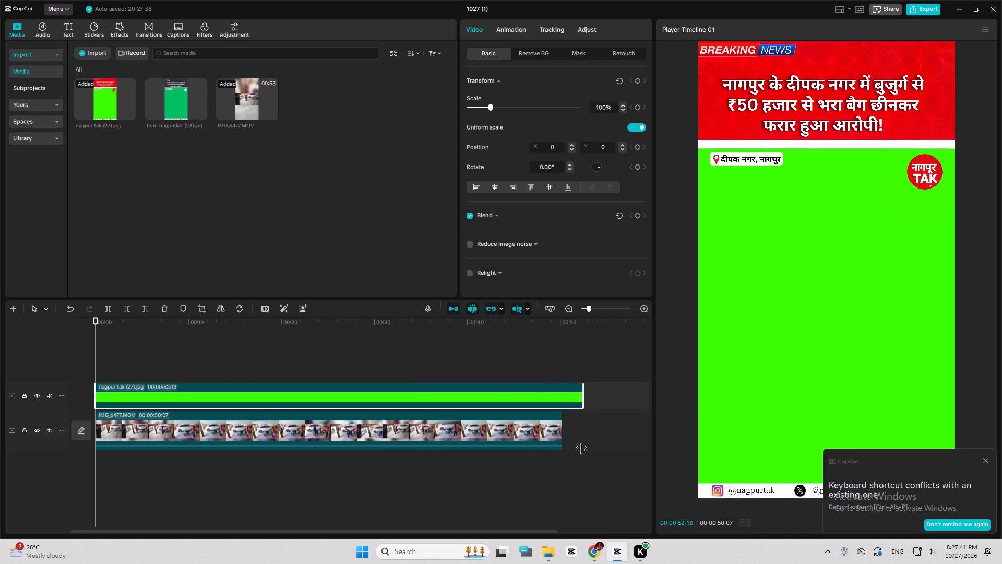
drag(581, 449, 558, 441)
Apply a chroma key to the nagpur tak (27) image, picking its green area as the colour to remove.
click(538, 57)
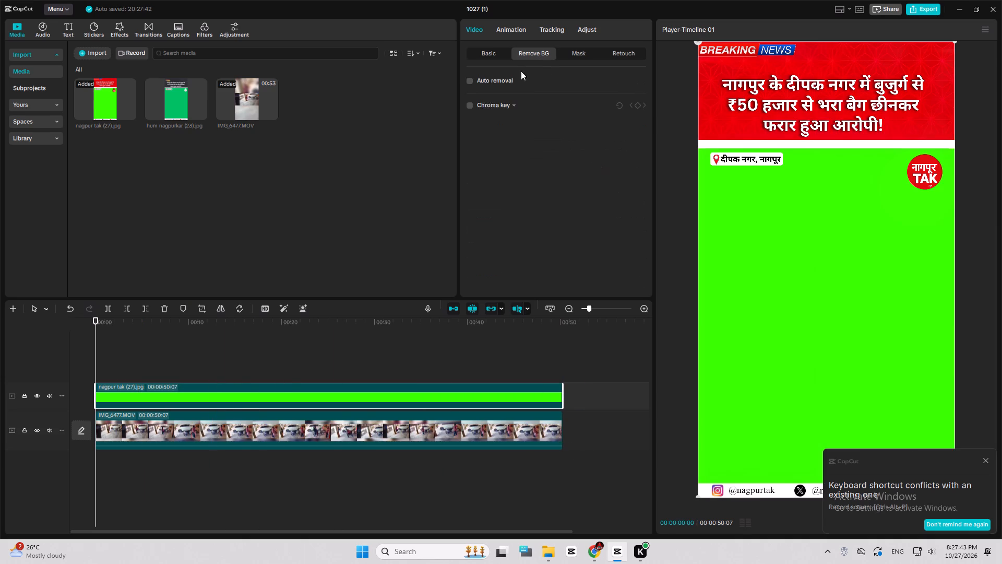
click(469, 104)
click(795, 279)
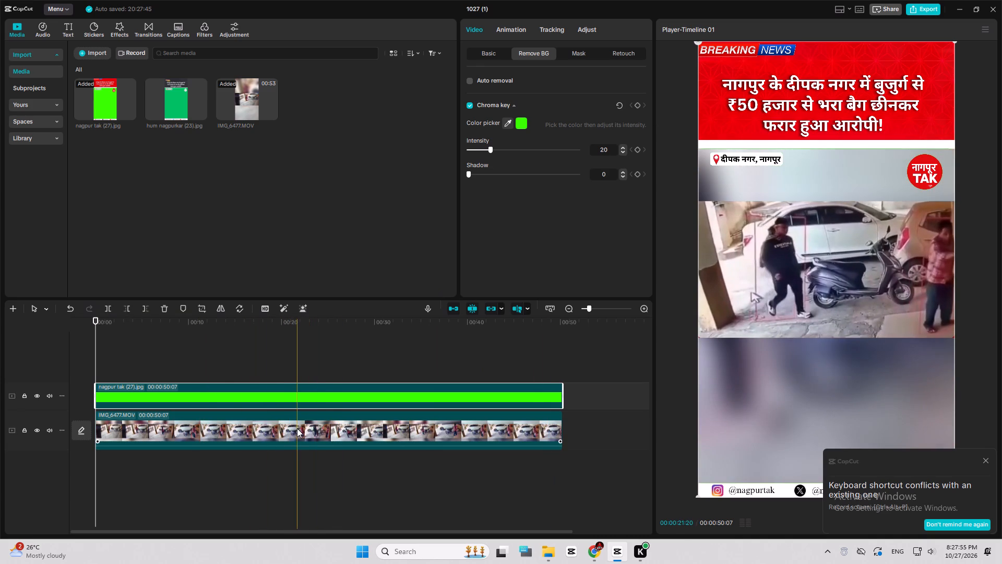
Split the video at 00:00:21:20 and about six seconds further on to isolate the bag-snatching moment.
click(297, 428)
key(ctrl+b)
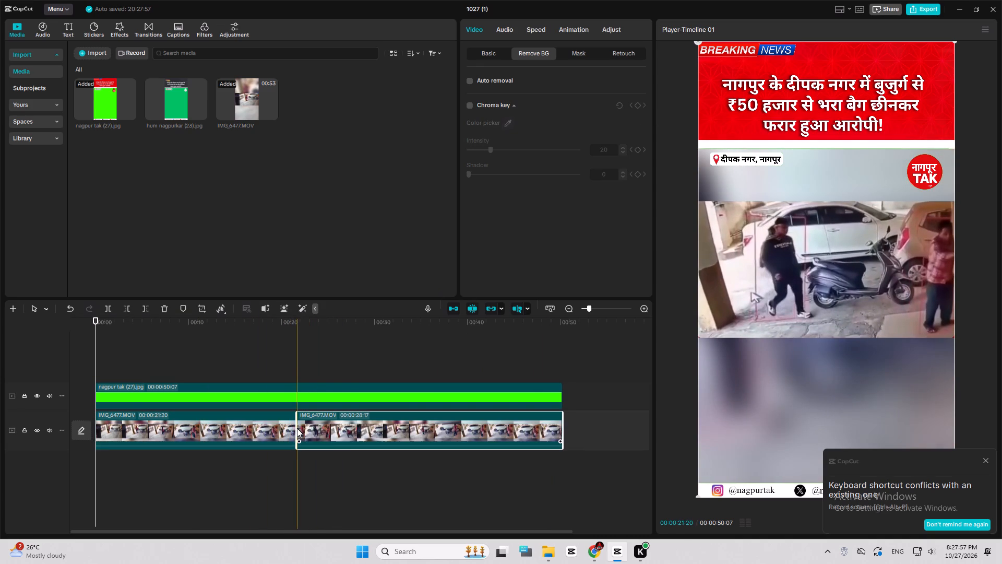
click(351, 438)
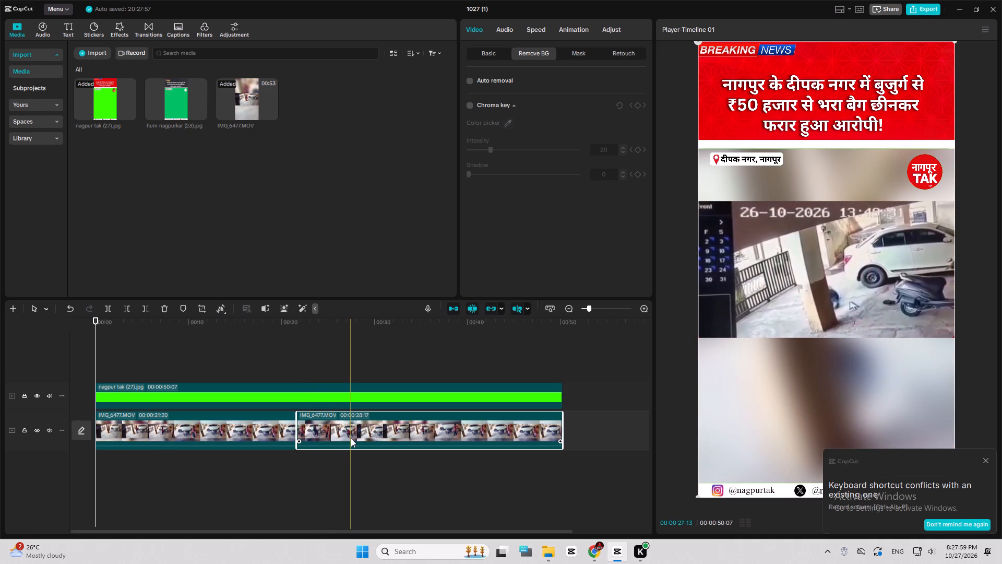
key(ctrl+b)
Place a copy of the isolated bag-snatching snippet at the very start of the video track.
click(339, 433)
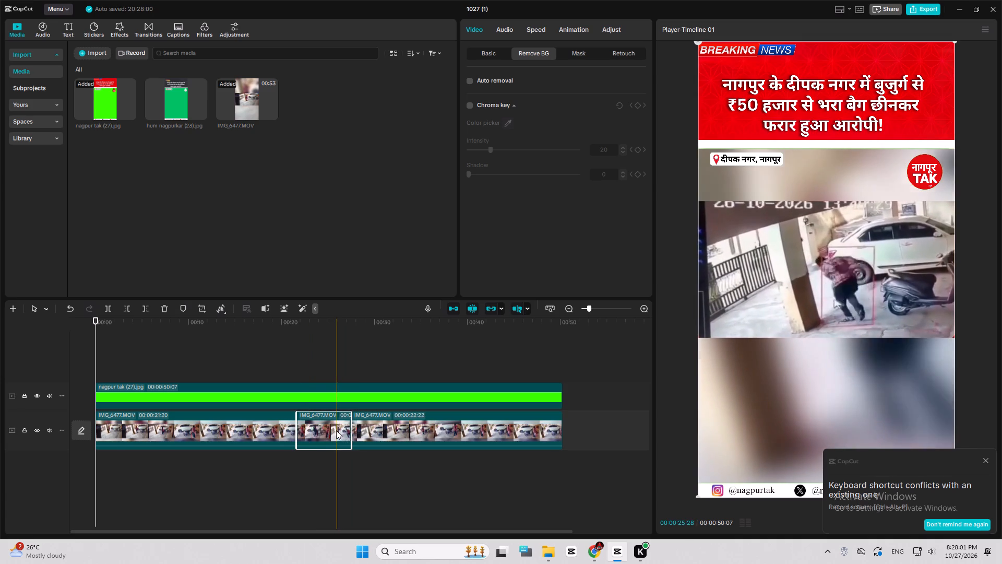
alt+drag(334, 429, 126, 426)
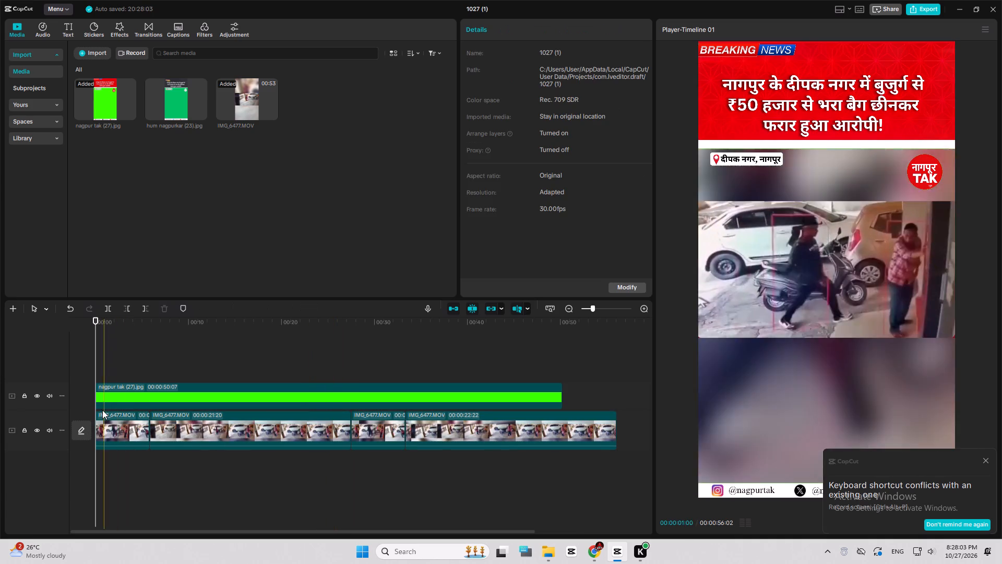
Play through the opening snippet and trim its end so it lasts 00:00:05:14.
key(space)
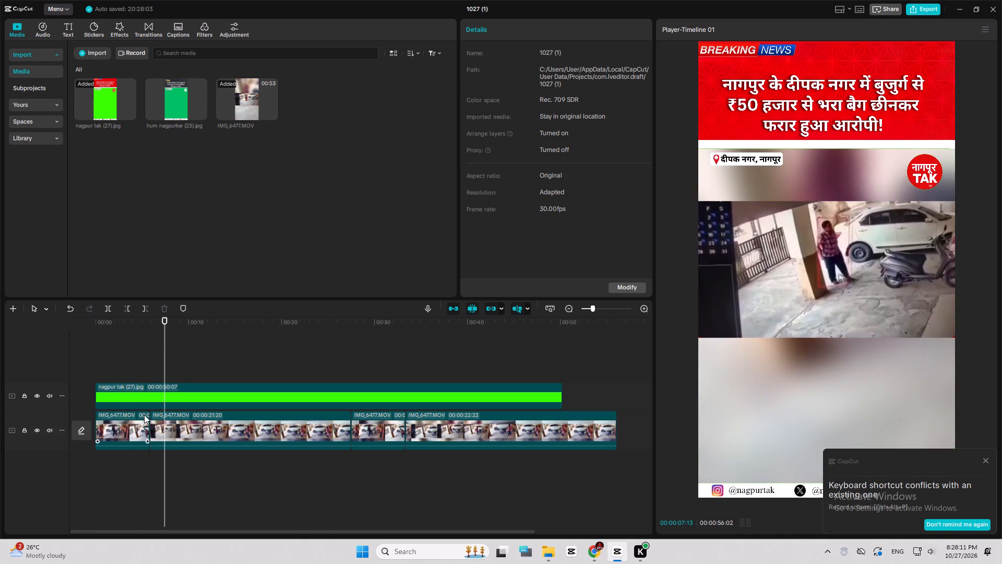
ctrl+scroll(145, 415, up, 10)
key(space)
click(110, 415)
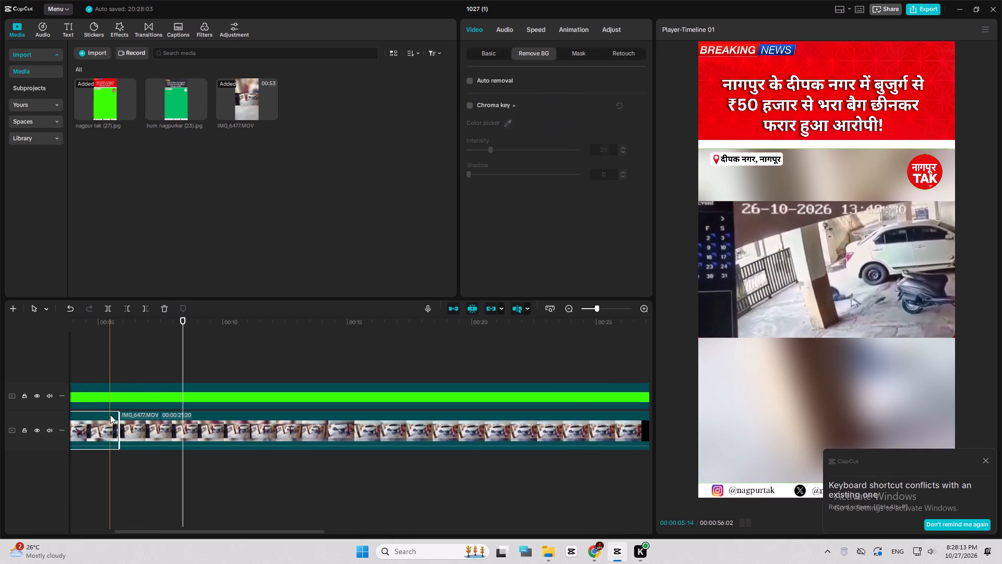
key(w)
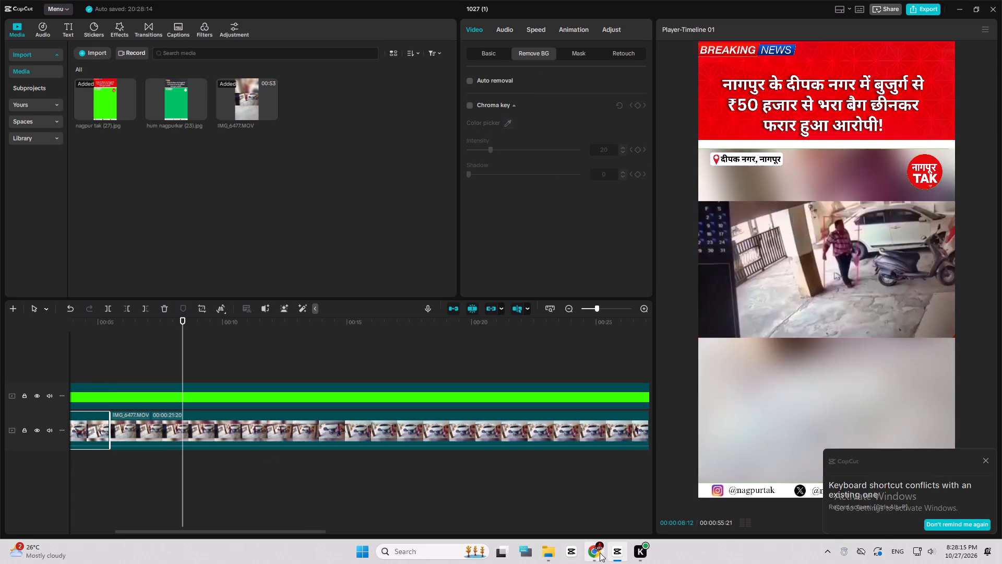
Switch to Chrome, pause the YouTube music video, and return to CapCut.
click(600, 553)
click(667, 443)
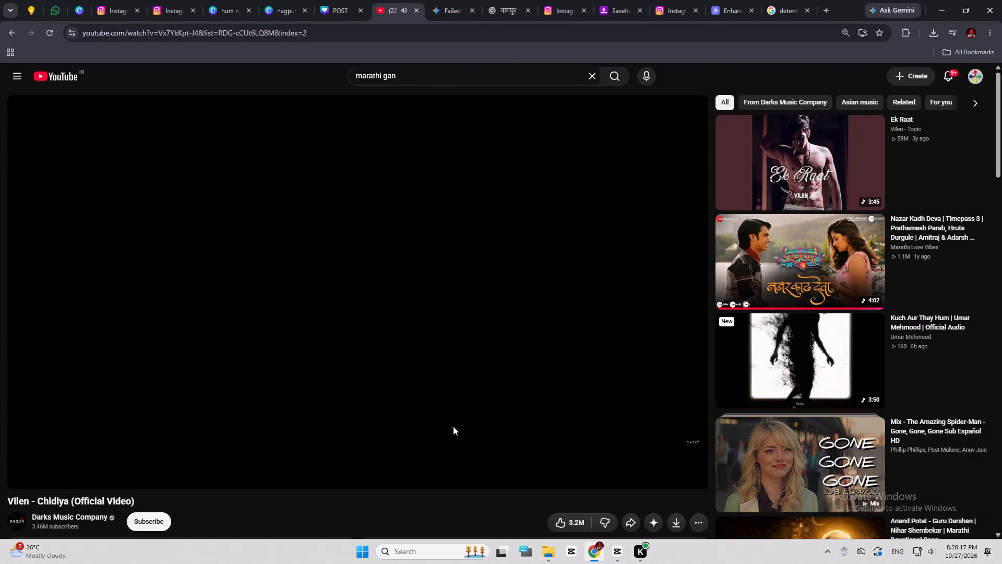
click(620, 549)
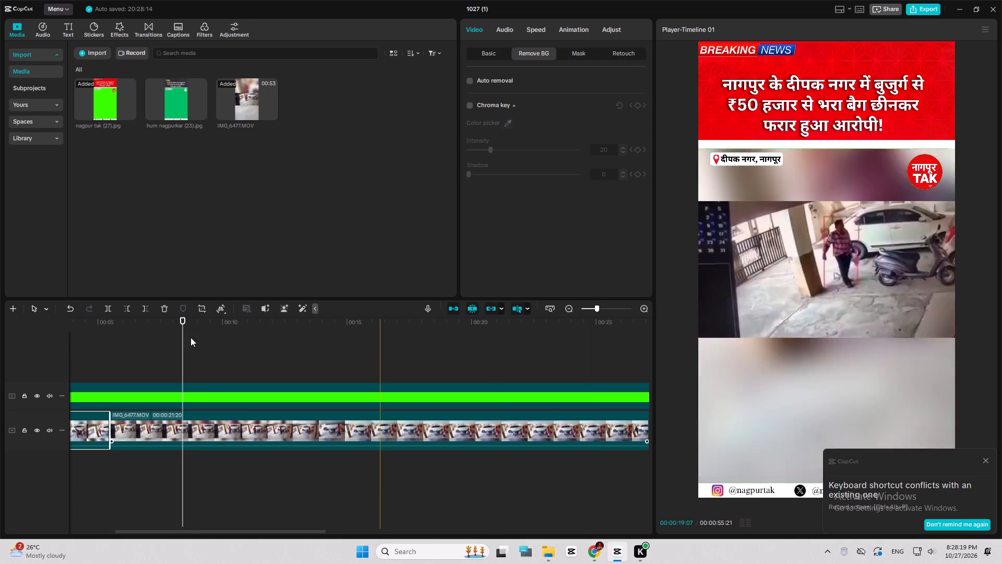
Preview the opening snippet from the start of the timeline and set the project's aspect ratio to 9:16.
drag(191, 349, 178, 231)
drag(181, 333, 0, 354)
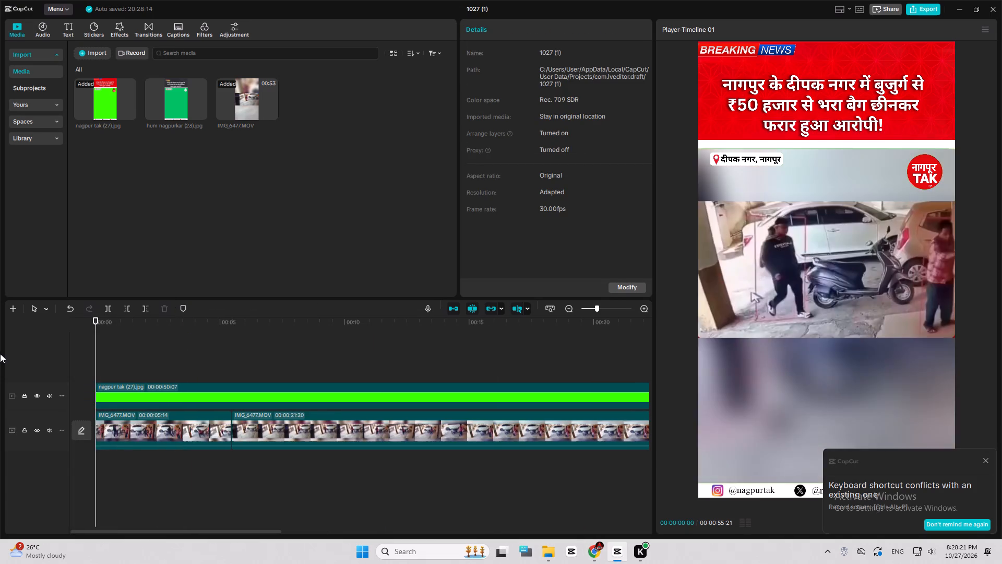
key(space)
key(space)
click(122, 427)
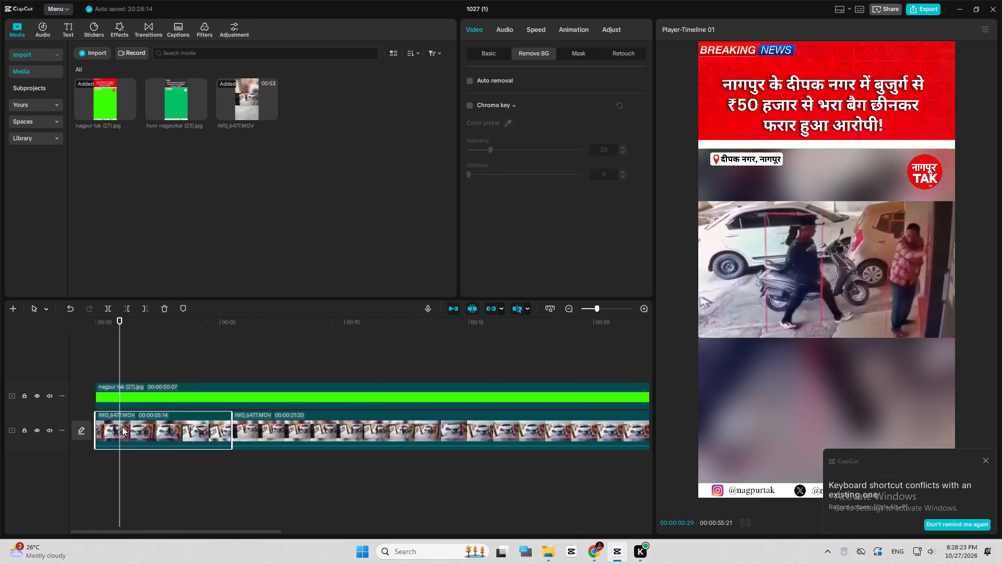
click(984, 462)
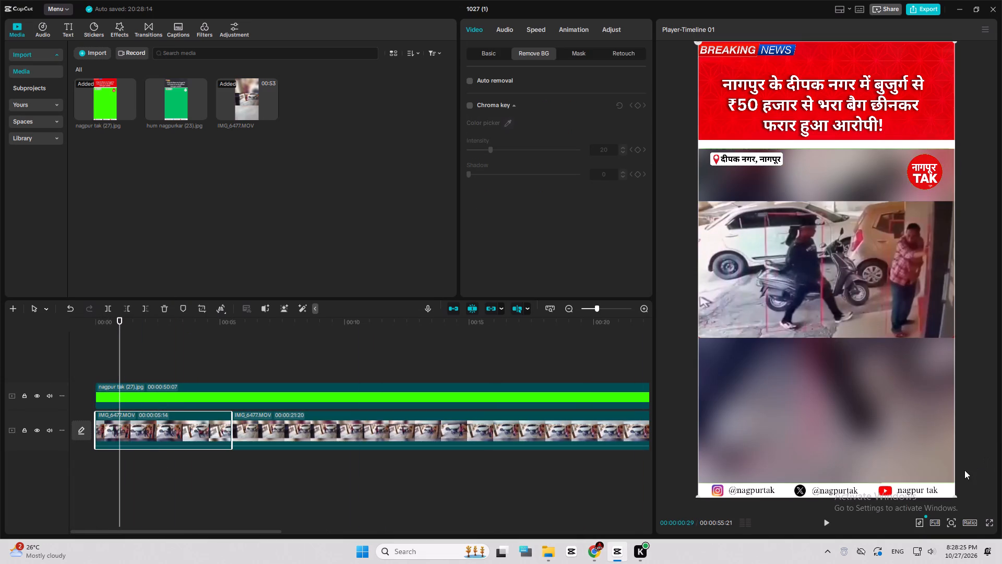
click(976, 525)
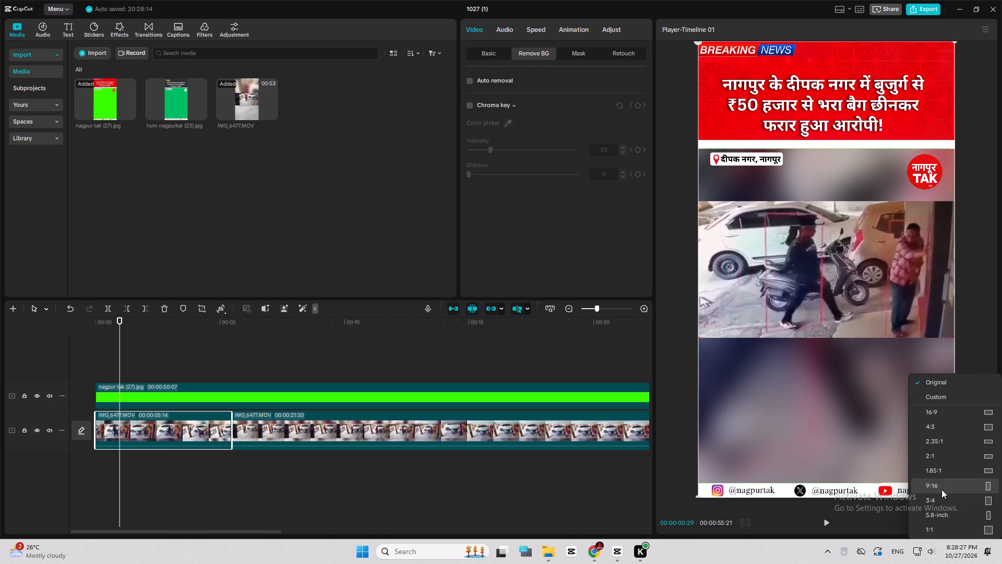
click(941, 489)
Reposition the opening snippet vertically within the open area of the nagpur tak frame.
drag(840, 320, 844, 389)
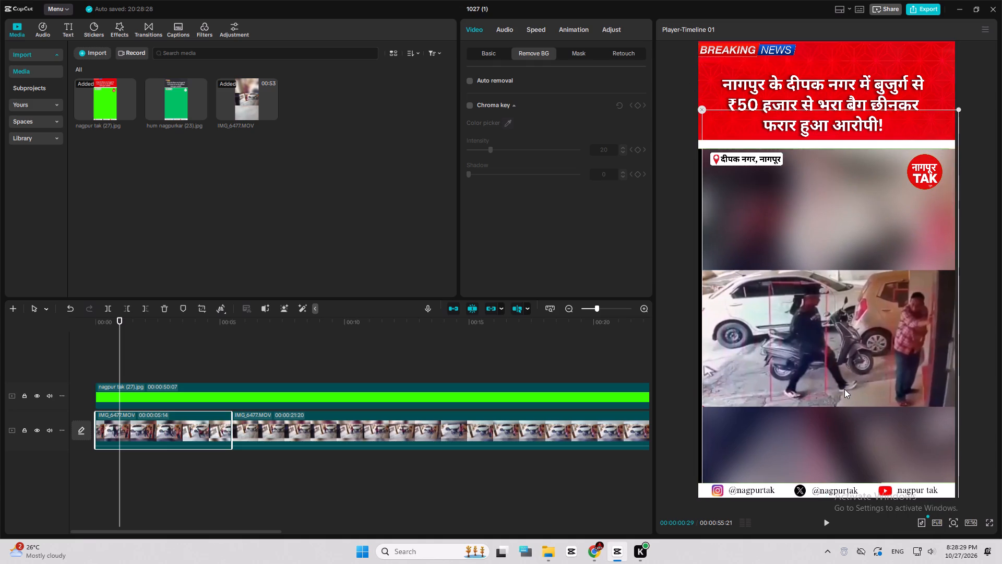
drag(844, 389, 840, 382)
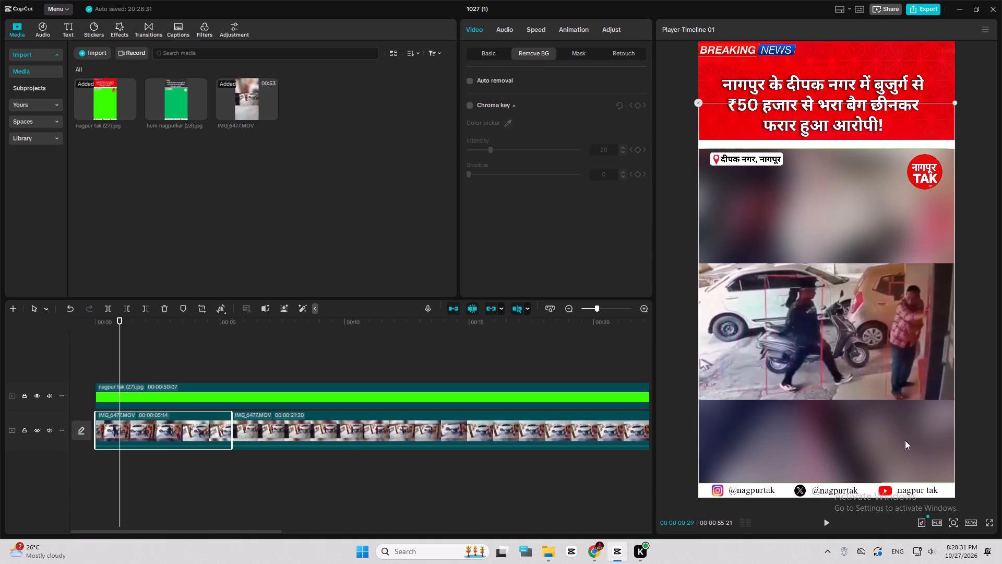
drag(886, 432, 889, 348)
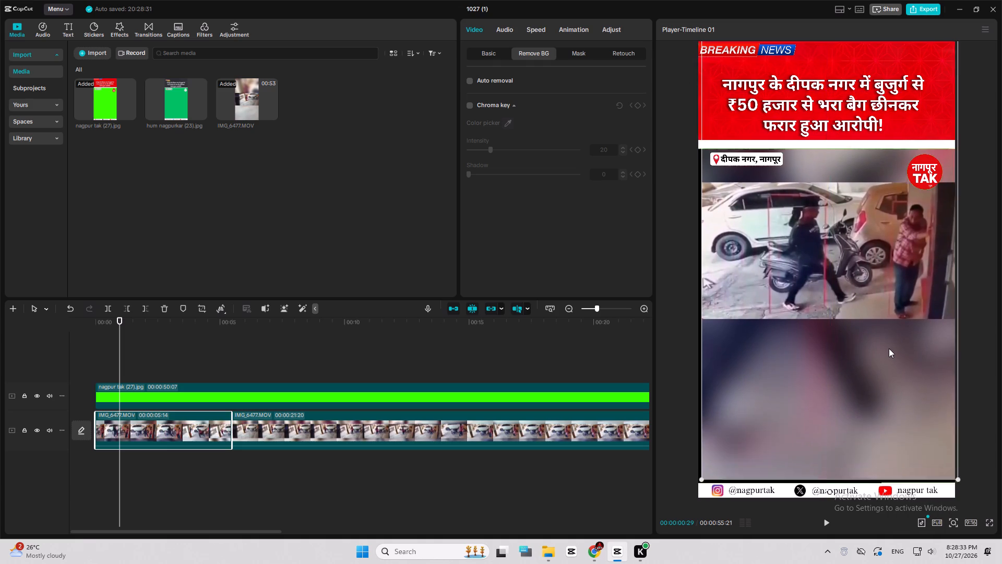
Lower the opening snippet and centre it horizontally within the nagpur tak frame's open area, checking the placement by playback from the start.
drag(889, 348, 886, 318)
drag(846, 348, 848, 465)
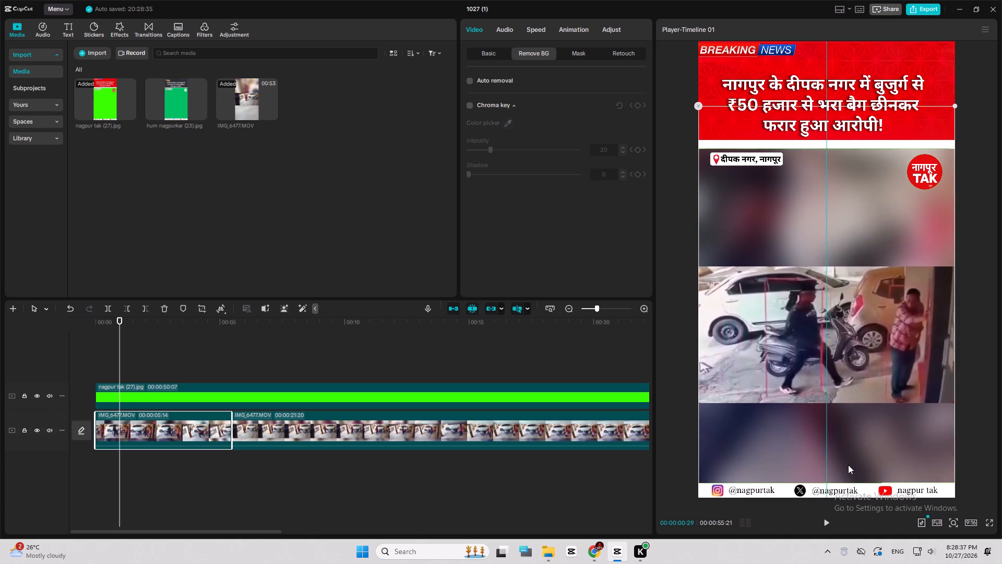
drag(848, 465, 848, 454)
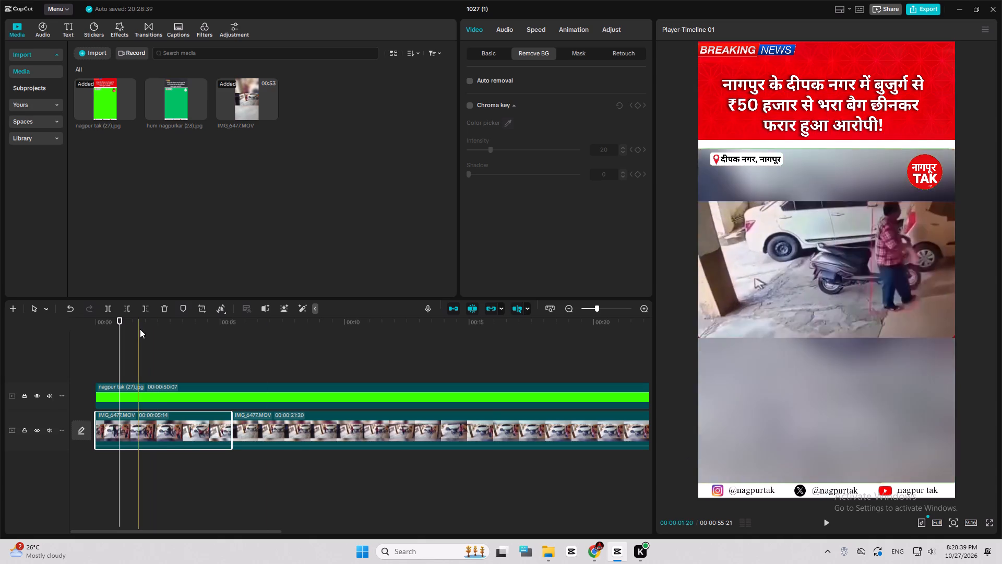
drag(129, 319, 18, 319)
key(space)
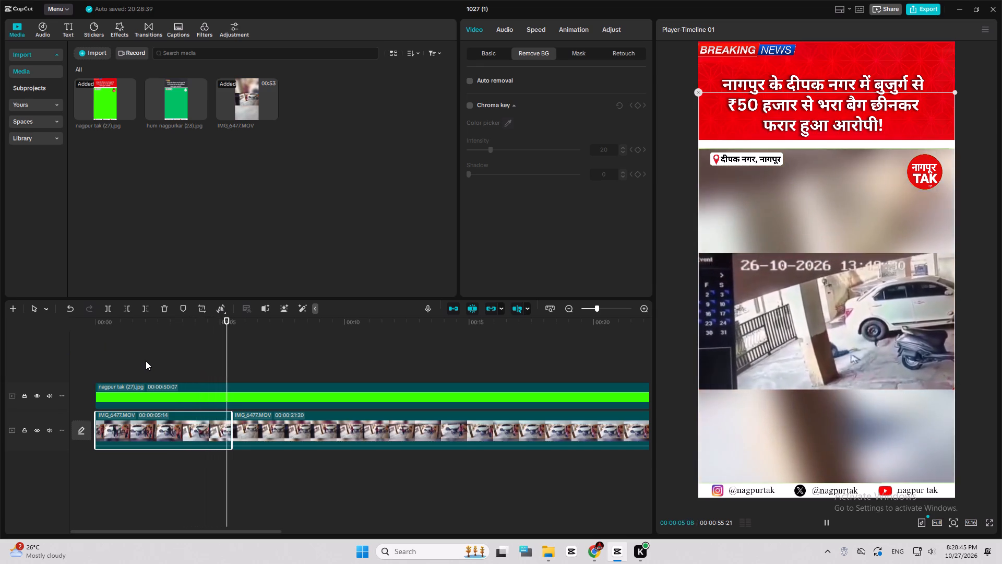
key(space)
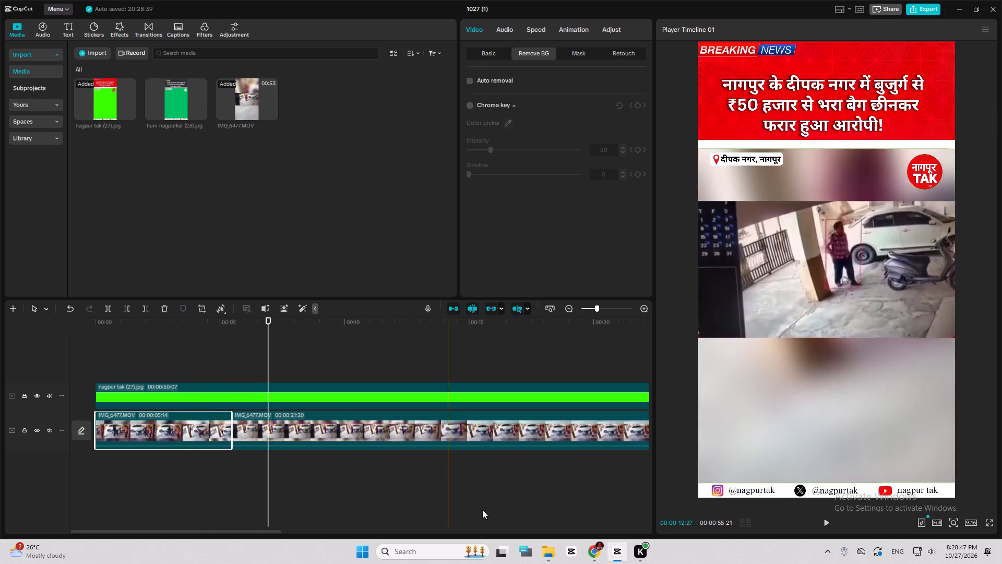
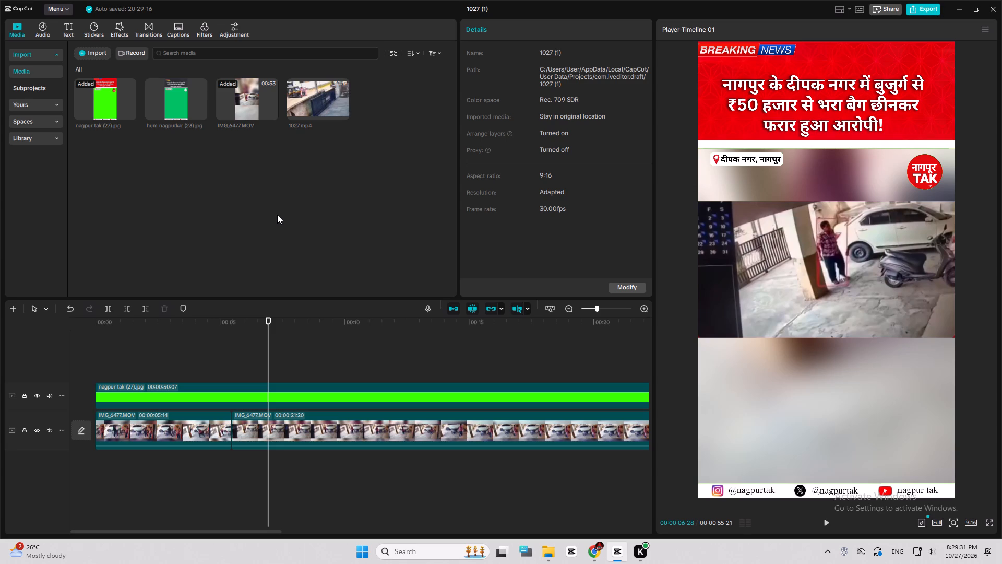
Switch to Chrome and check the nagpur_crime Instagram reel showing the bag-snatching footage.
click(594, 559)
click(498, 319)
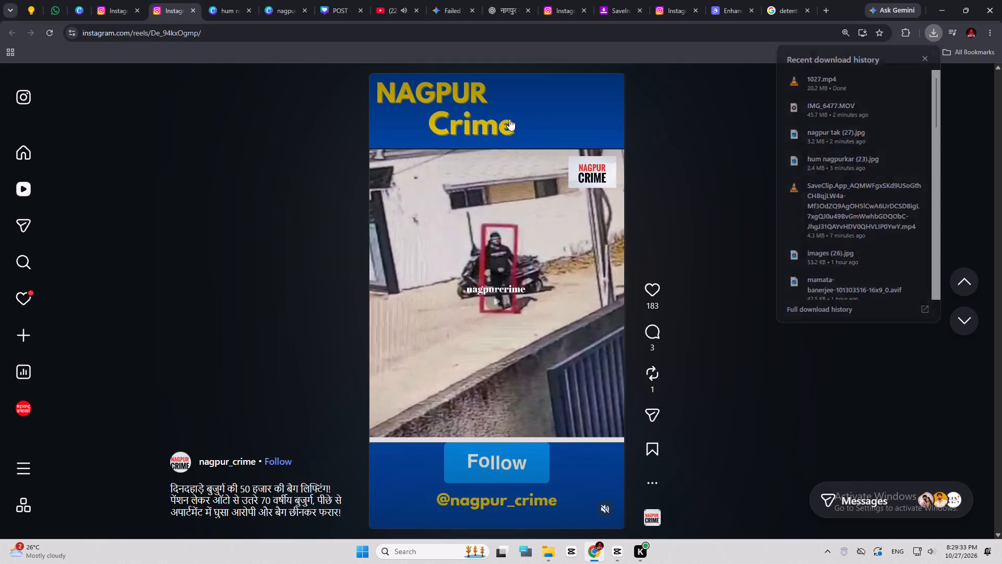
Open the YouTube music video, play it briefly, pause it, and return to CapCut.
click(362, 0)
click(389, 0)
click(423, 160)
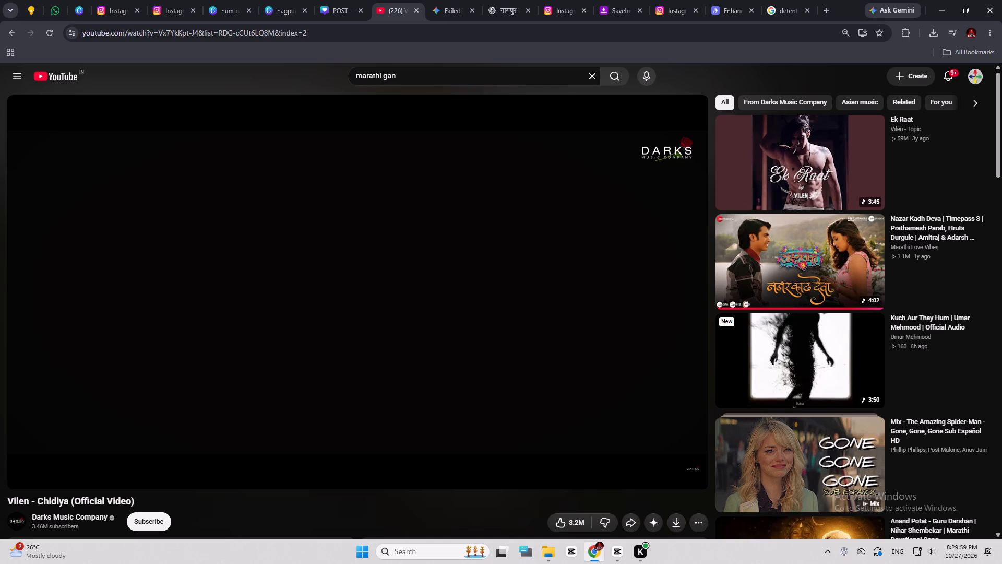
click(451, 194)
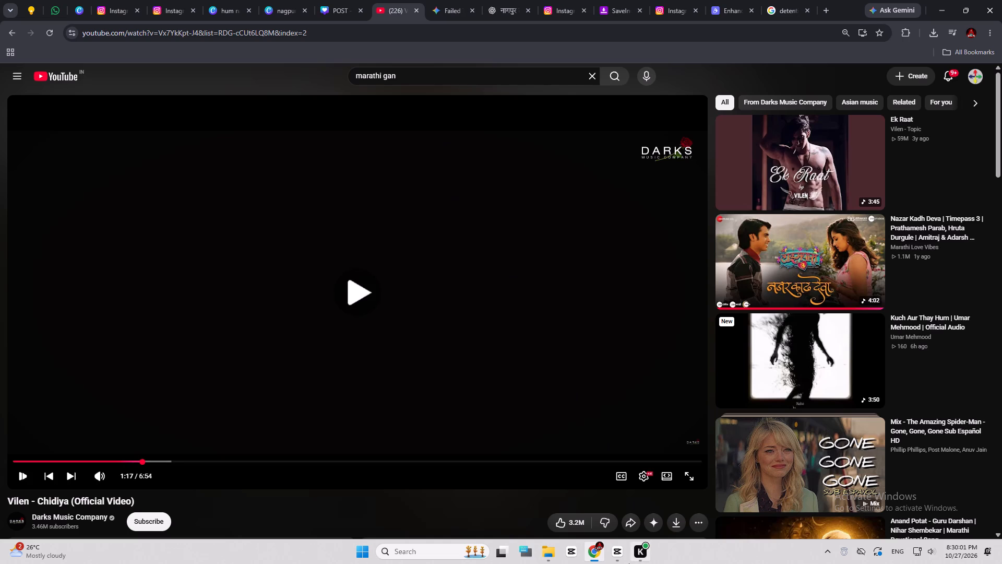
click(621, 557)
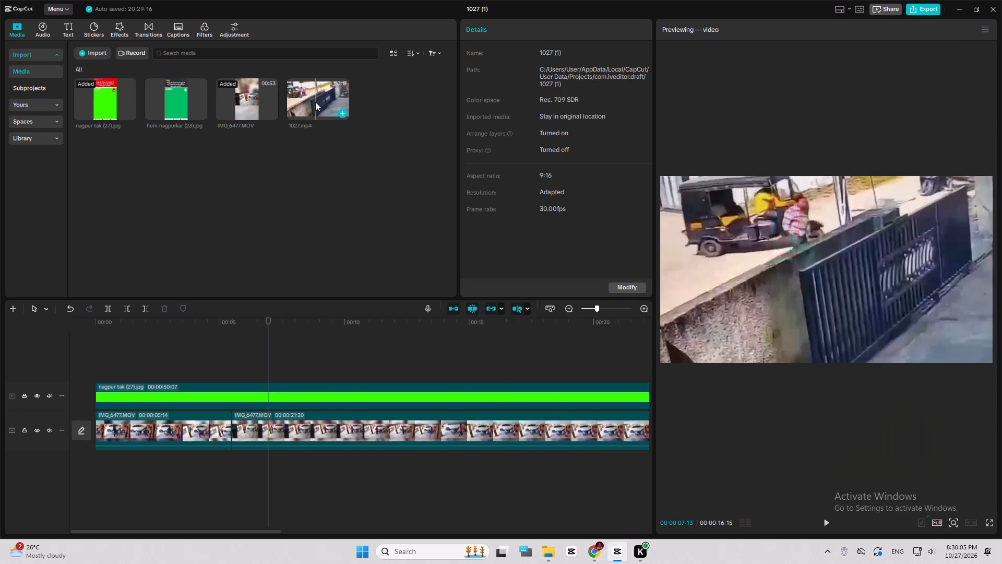
Add 1027.mp4 at the start of the timeline, on its own track between the nagpur tak frame and the IMG_6477.MOV clips.
drag(304, 105, 82, 411)
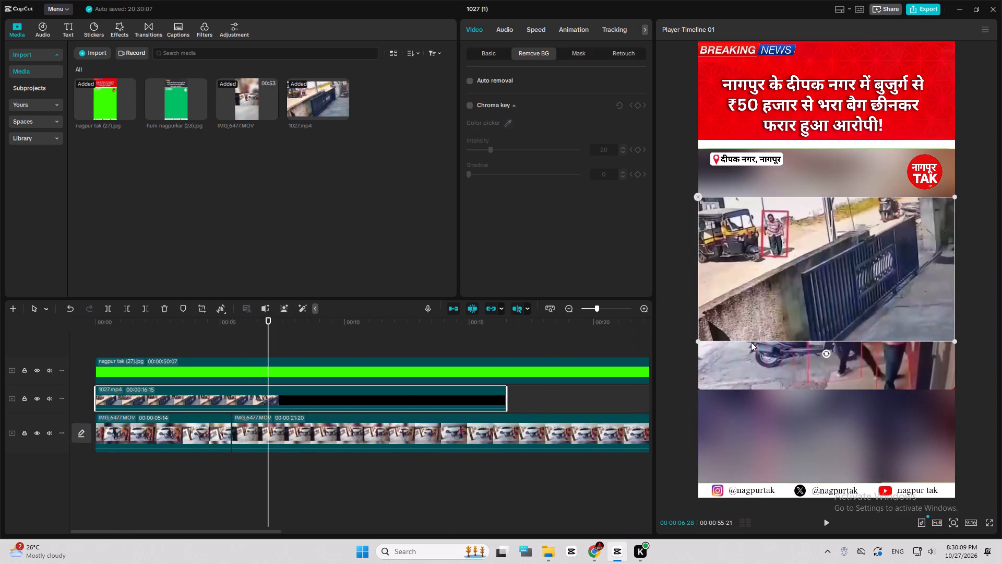
Move the longer second IMG_6477.MOV clip upward within the open area of the nagpur tak frame.
click(202, 428)
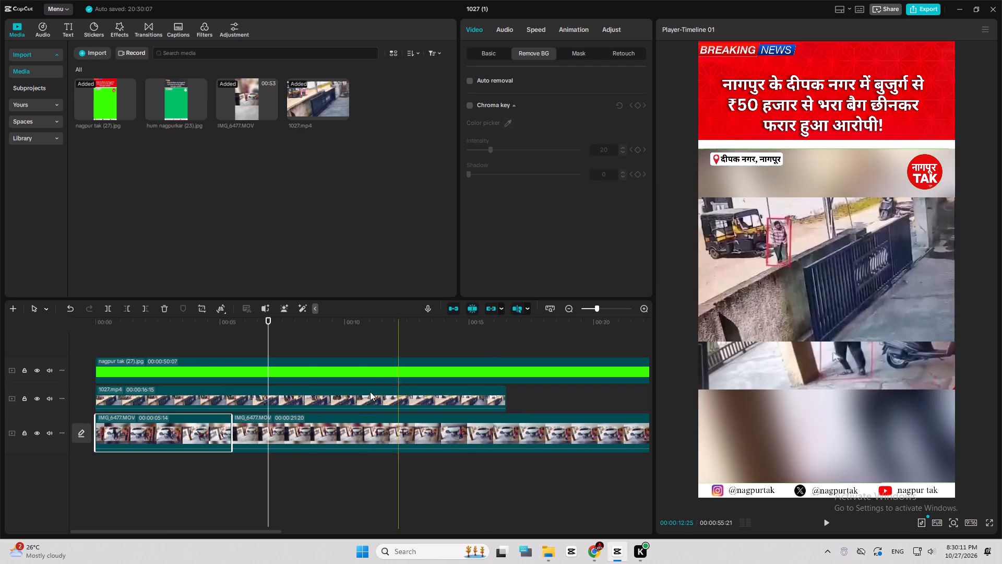
drag(795, 383, 793, 305)
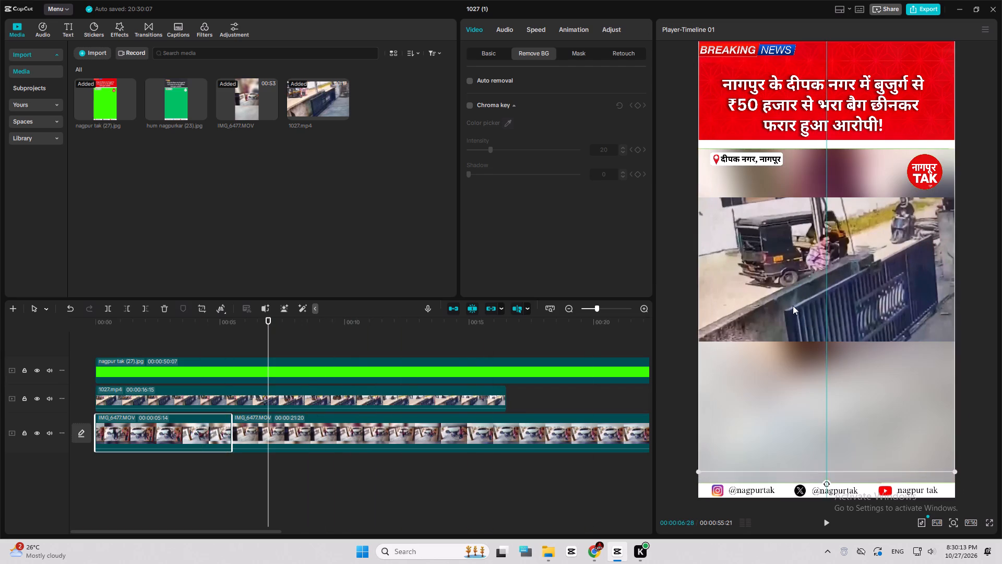
drag(793, 305, 793, 298)
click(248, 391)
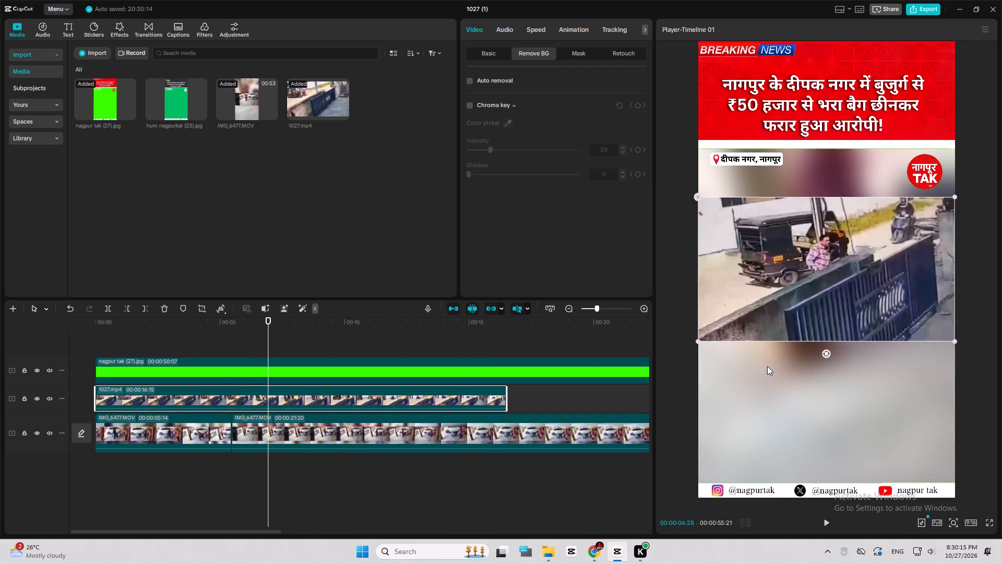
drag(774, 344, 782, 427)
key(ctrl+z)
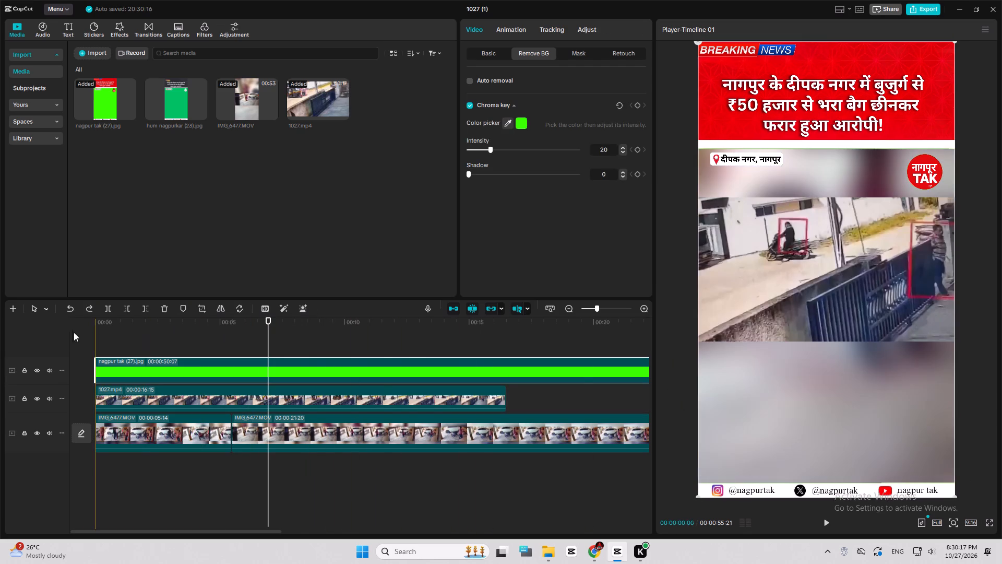
Lock the nagpur tak frame's track and move the 1027.mp4 clip down into the lower half of the frame's open area.
click(27, 369)
click(140, 432)
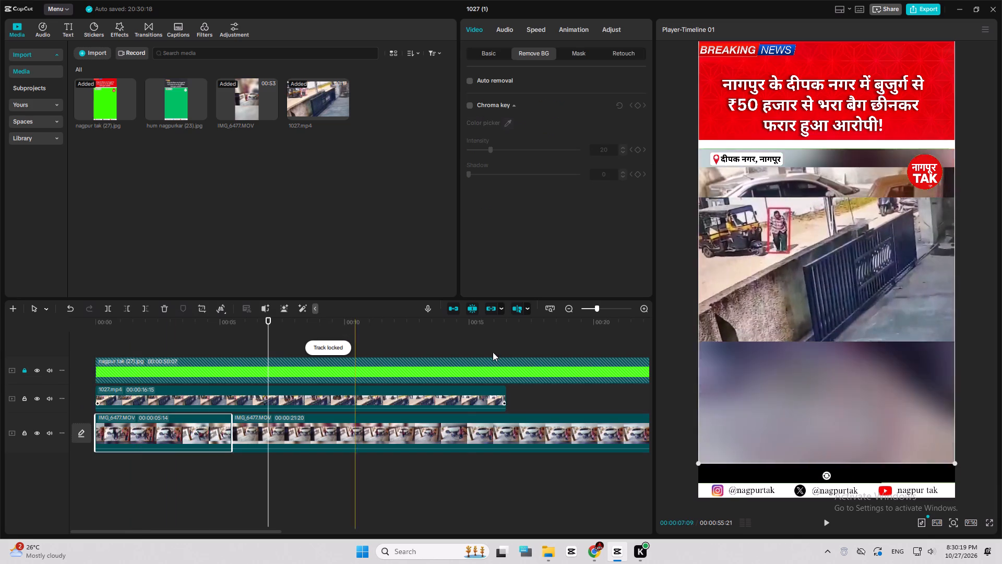
drag(790, 288, 791, 435)
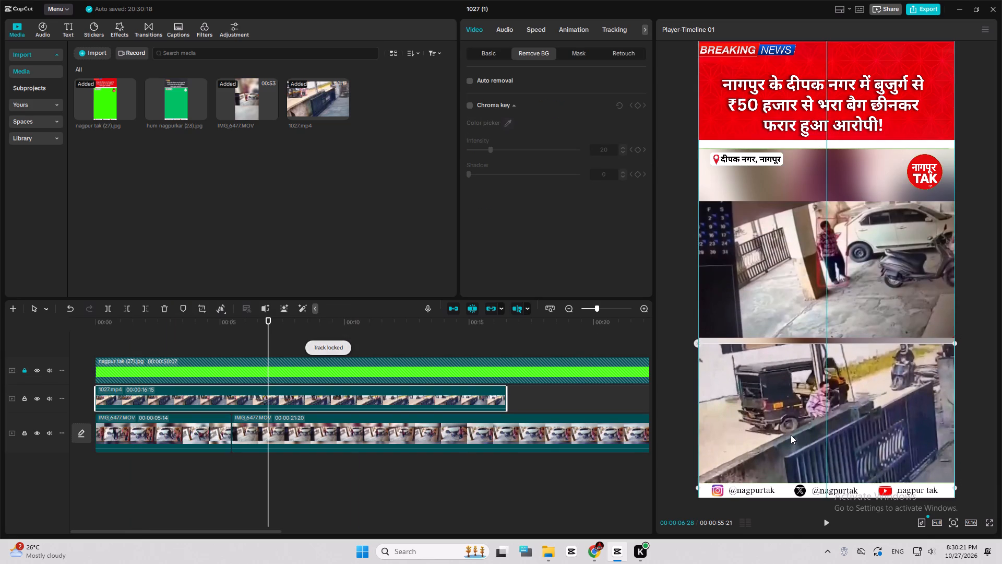
drag(791, 435, 790, 433)
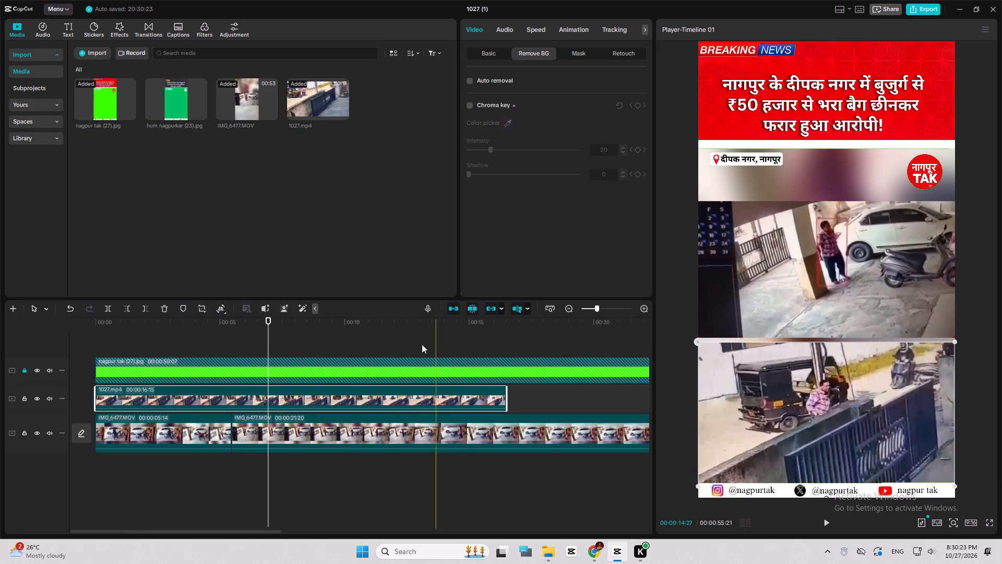
Move the second IMG_6477.MOV clip into the upper half above 1027.mp4 and enlarge it to 139% scale.
click(205, 437)
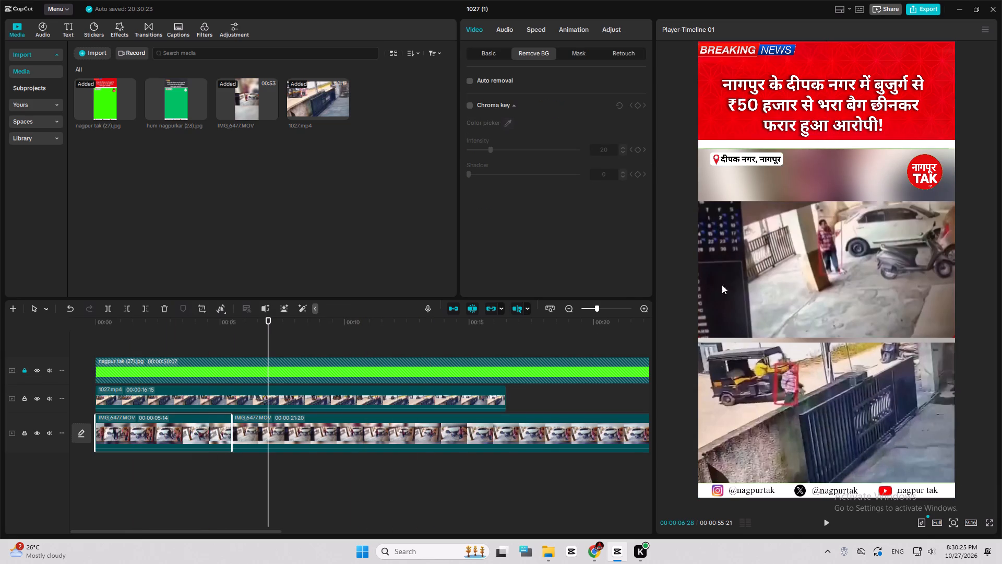
drag(795, 289, 797, 261)
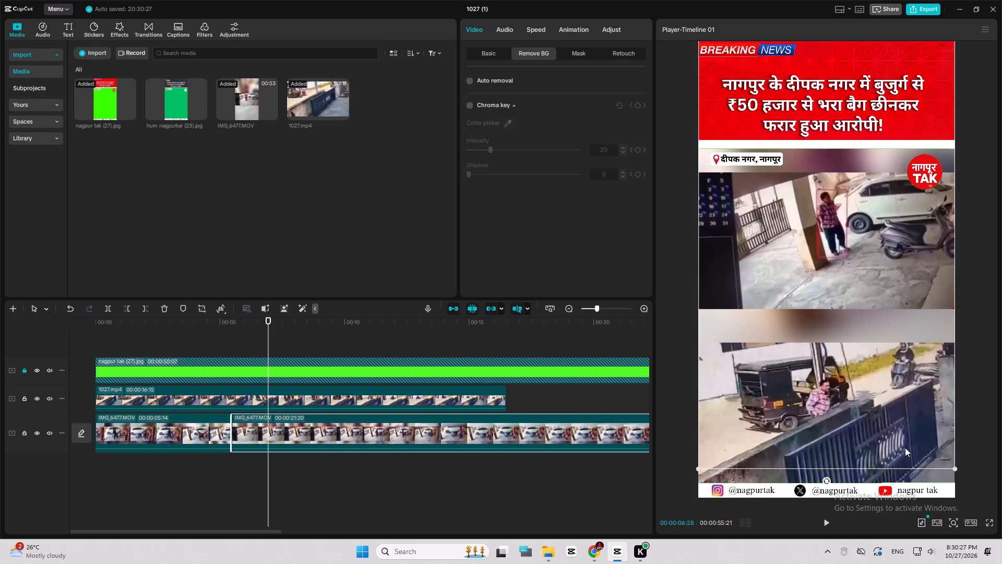
drag(956, 469, 1001, 511)
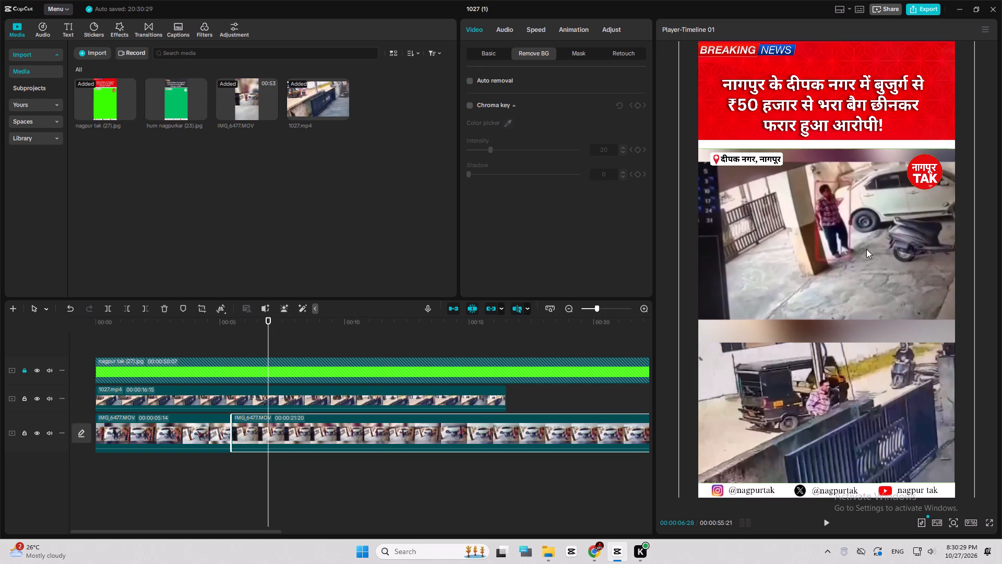
click(853, 230)
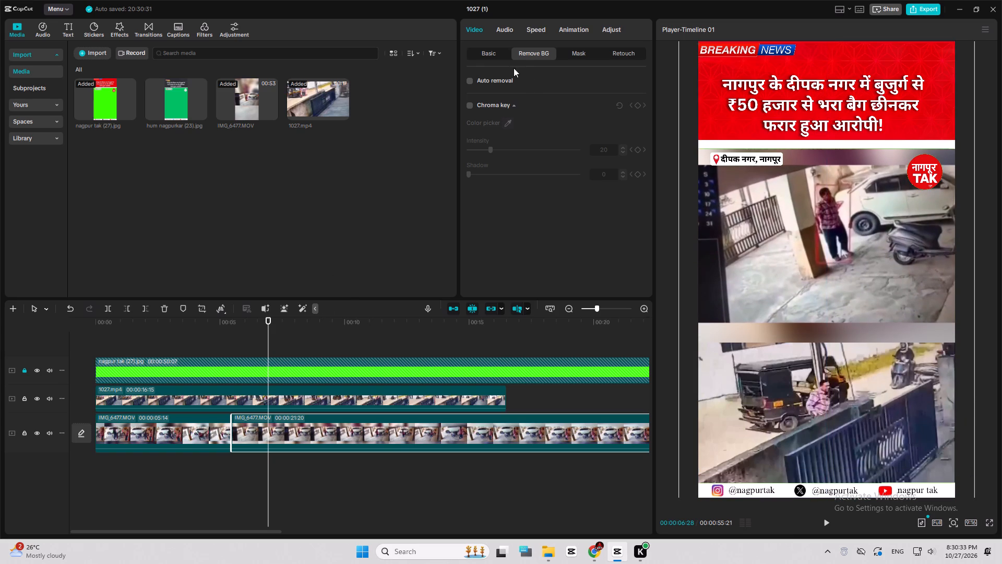
click(495, 57)
drag(494, 107, 501, 111)
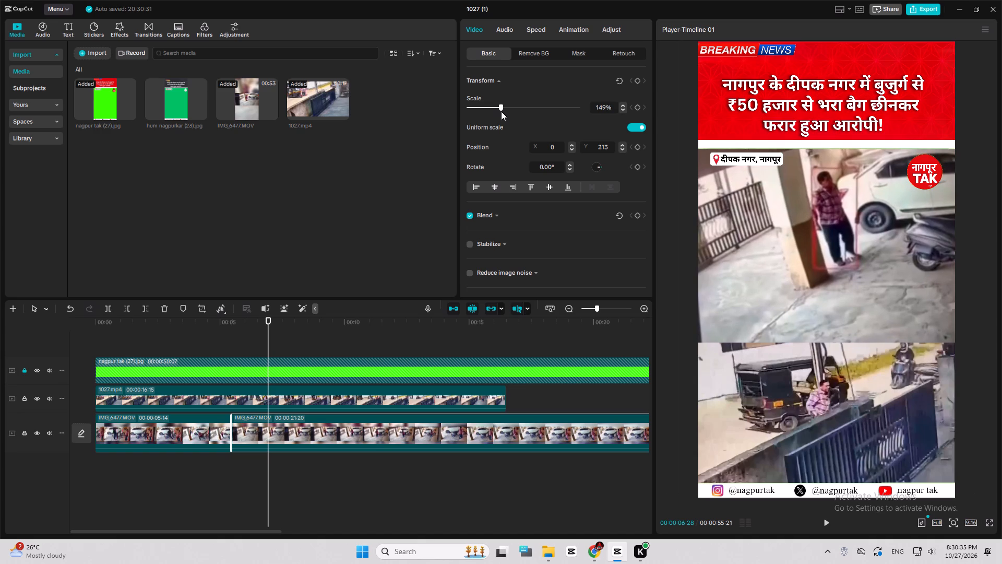
drag(501, 111, 501, 108)
drag(501, 108, 499, 109)
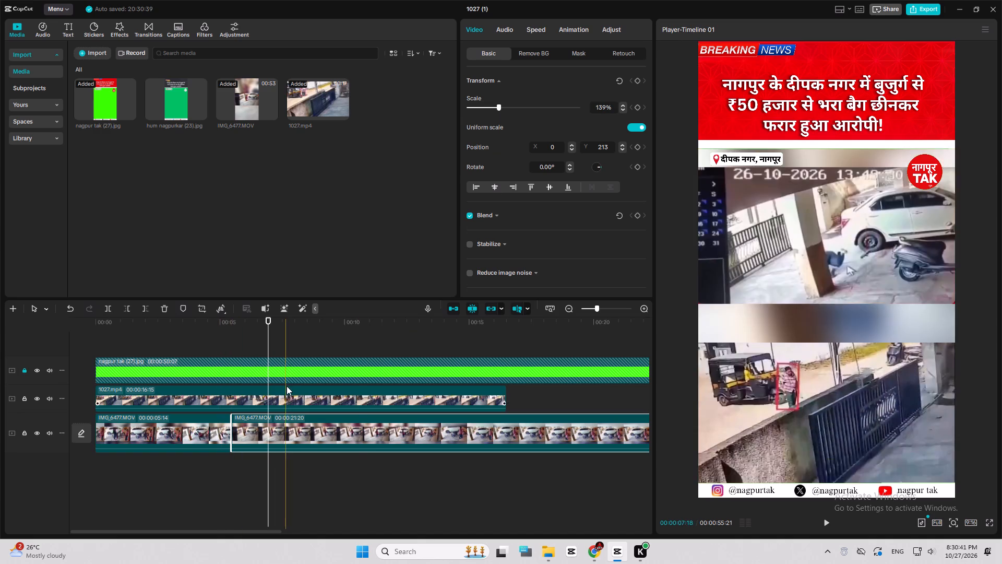
Crop the second IMG_6477.MOV clip to its central CCTV footage, removing the blurred bands above and below.
click(202, 309)
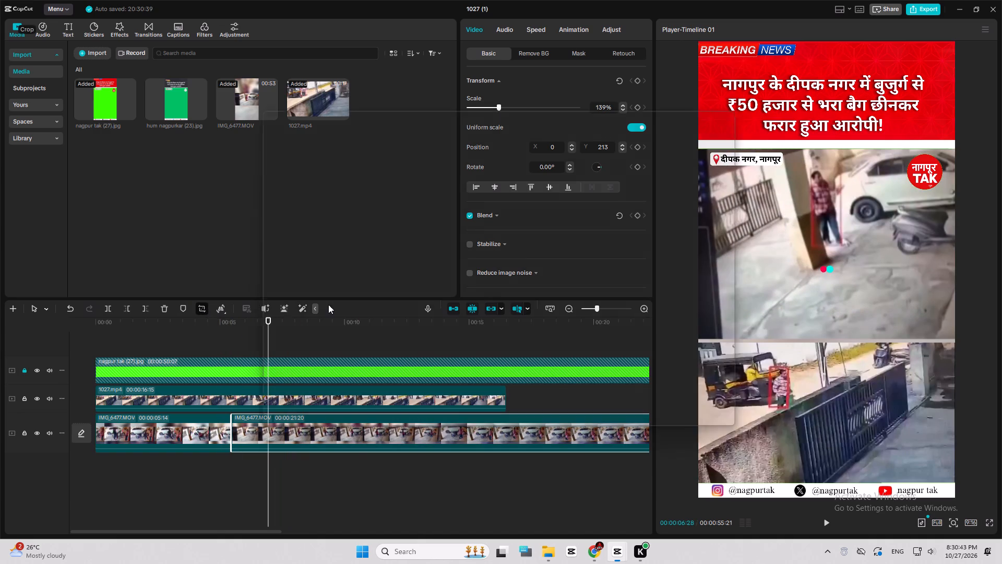
drag(499, 384, 516, 289)
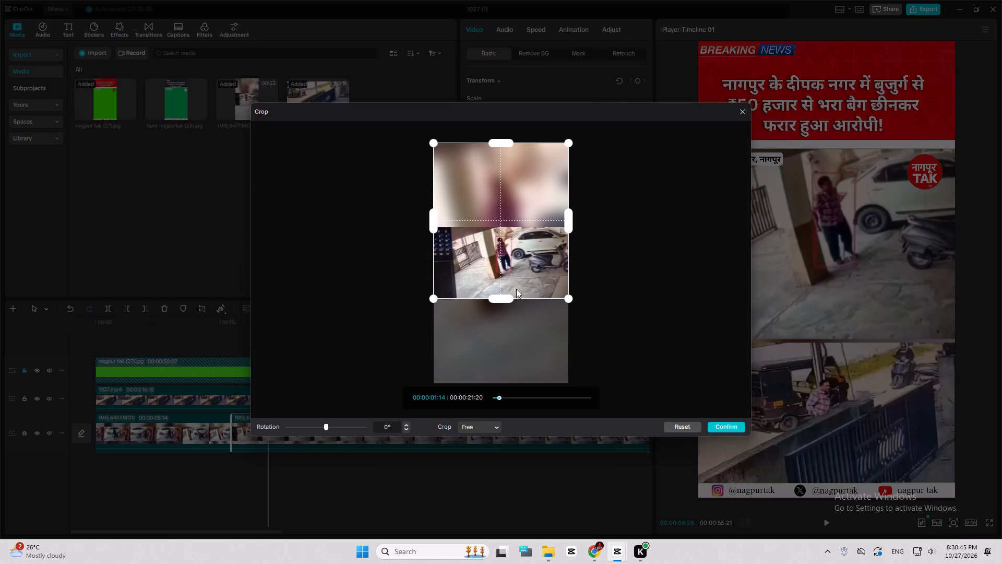
drag(516, 289, 515, 298)
drag(507, 145, 513, 229)
click(733, 425)
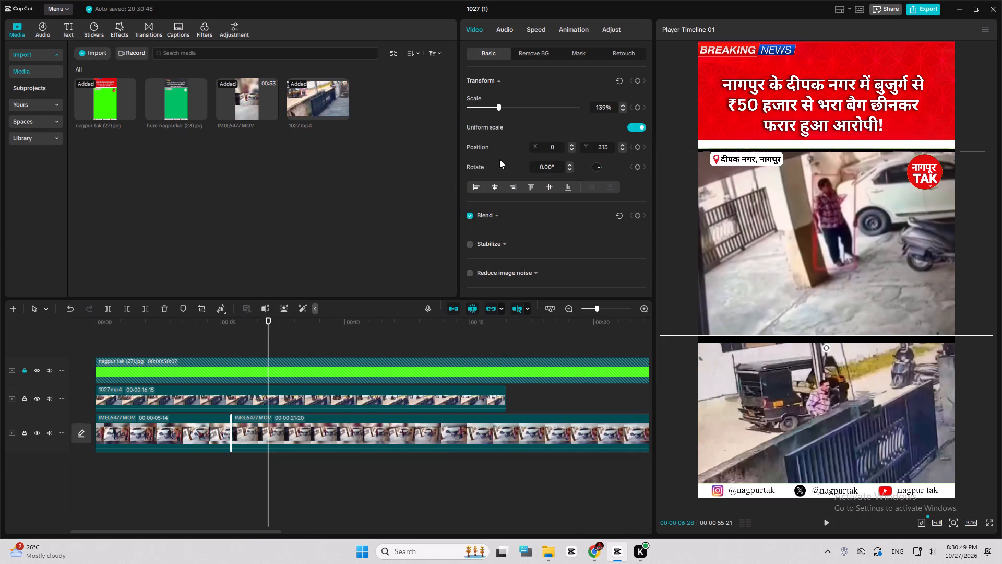
Set the cropped second IMG_6477.MOV clip's scale to 145% to fill the upper half of the open area.
drag(499, 109, 495, 114)
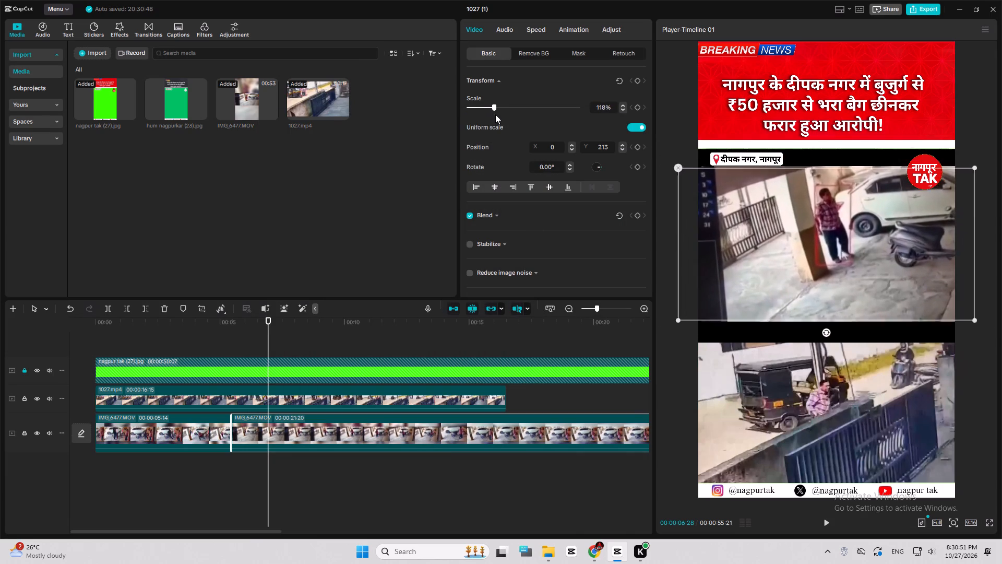
drag(495, 114, 500, 119)
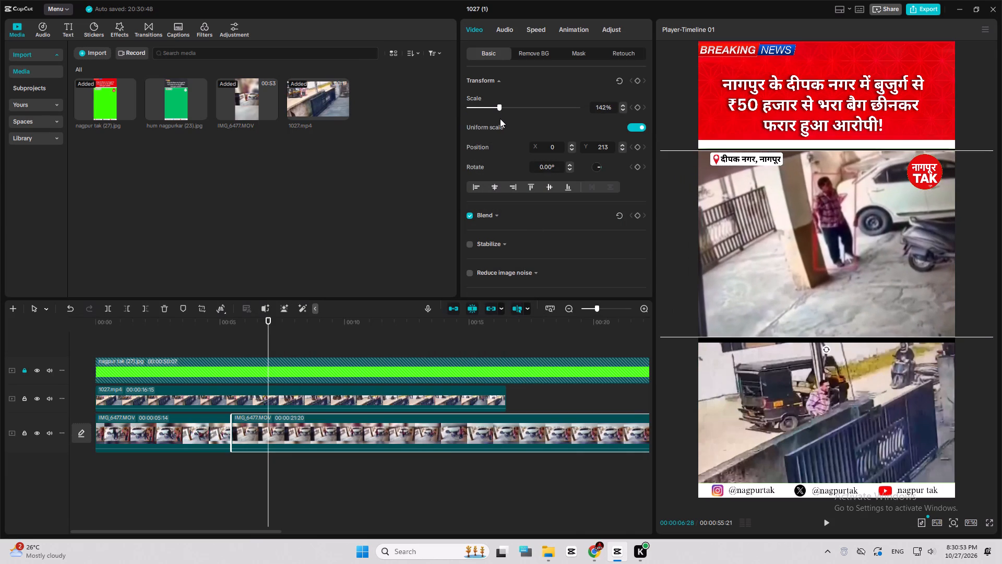
drag(500, 119, 500, 121)
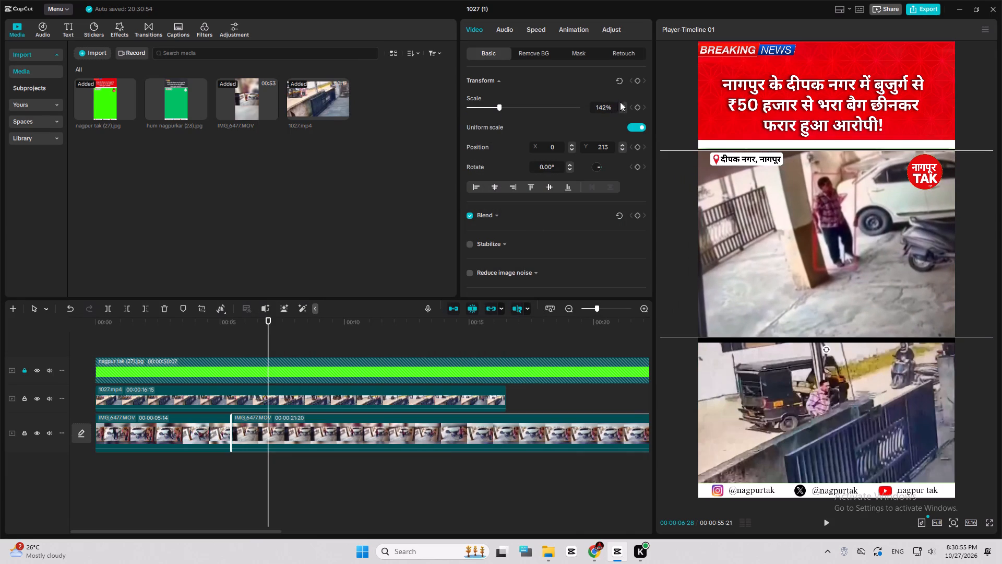
click(622, 104)
double_click(622, 104)
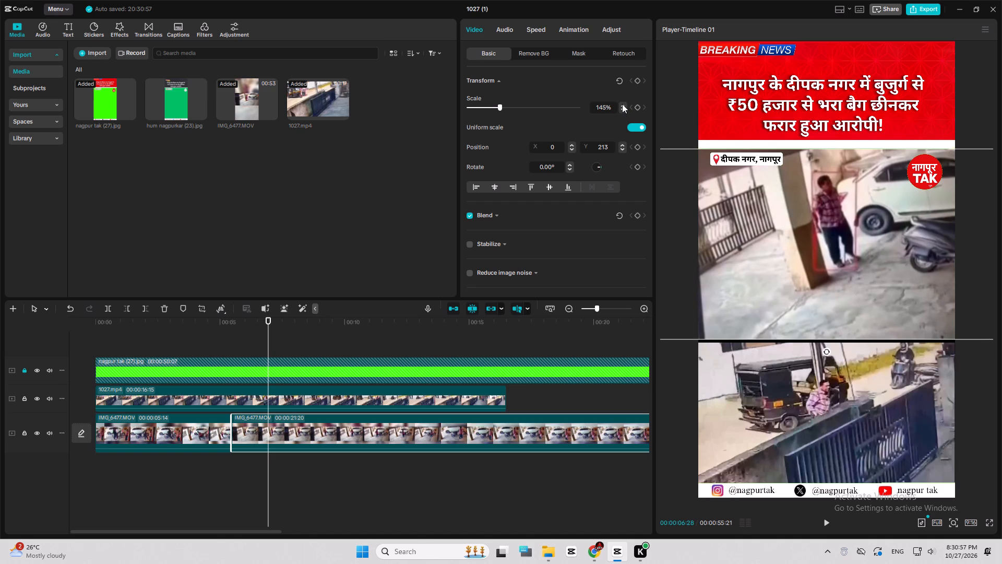
Copy the attributes of the second IMG_6477.MOV clip and paste them onto the 00:00:05:14 opening snippet.
click(206, 431)
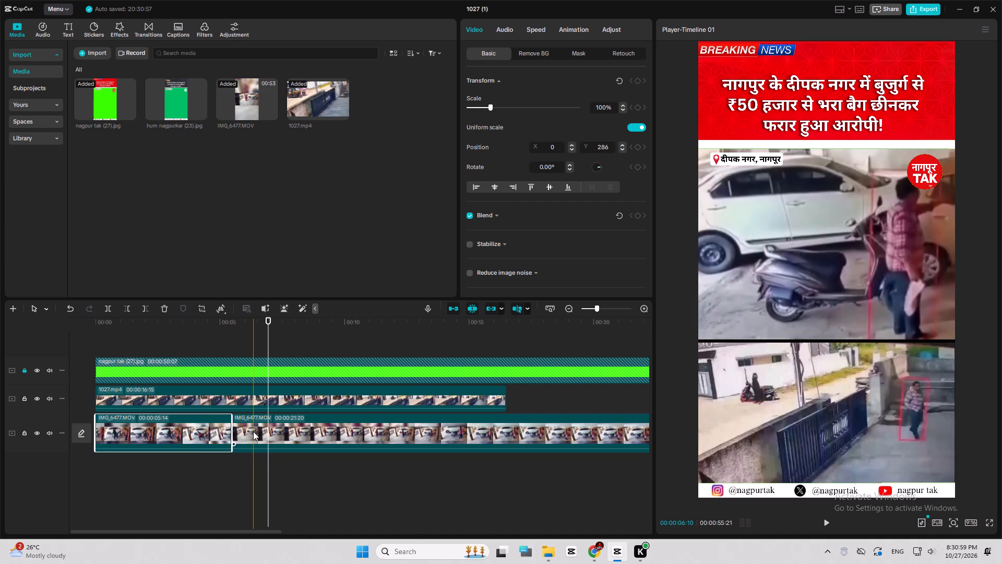
click(194, 397)
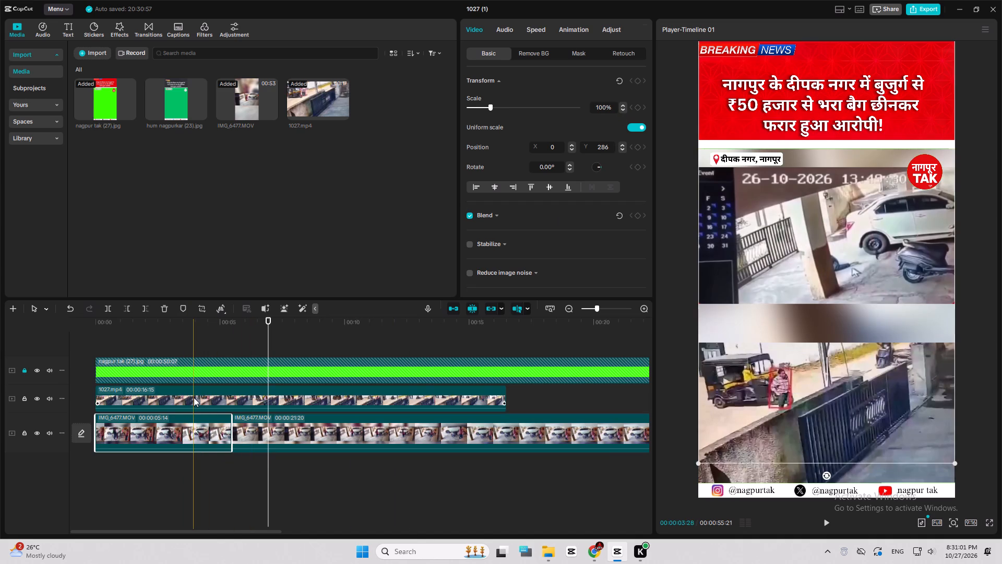
click(200, 427)
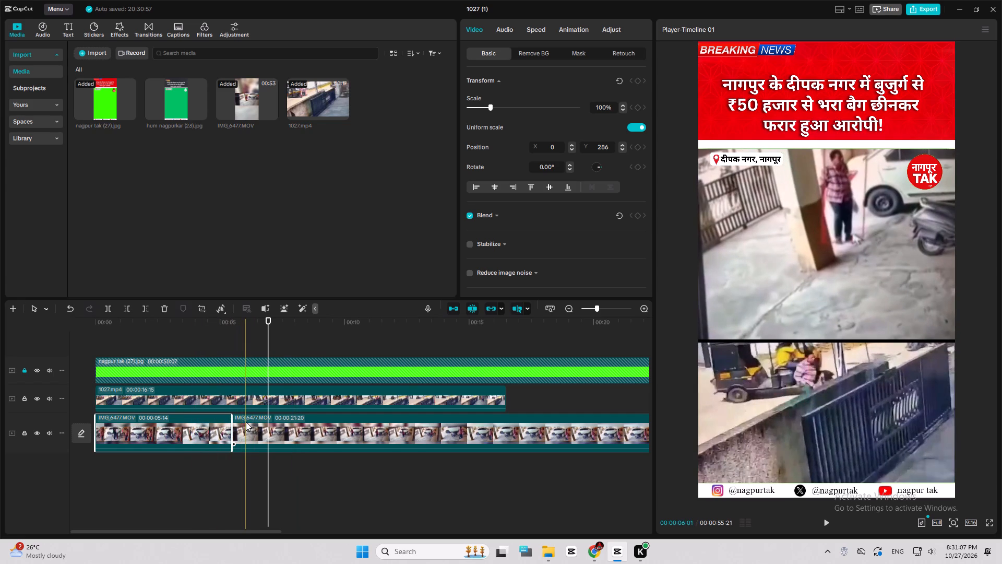
ctrl+click(240, 422)
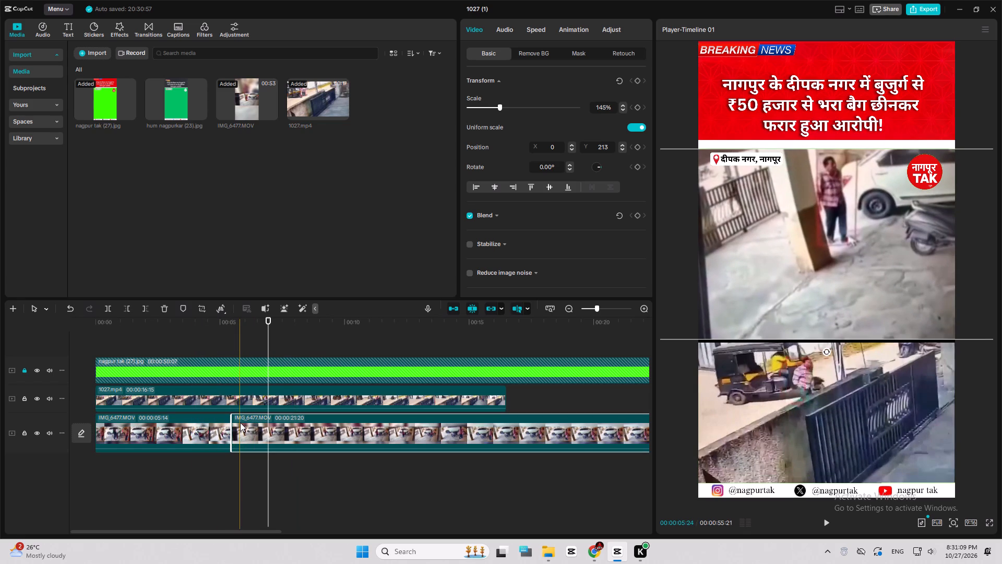
key(ctrl+shift+c)
click(198, 424)
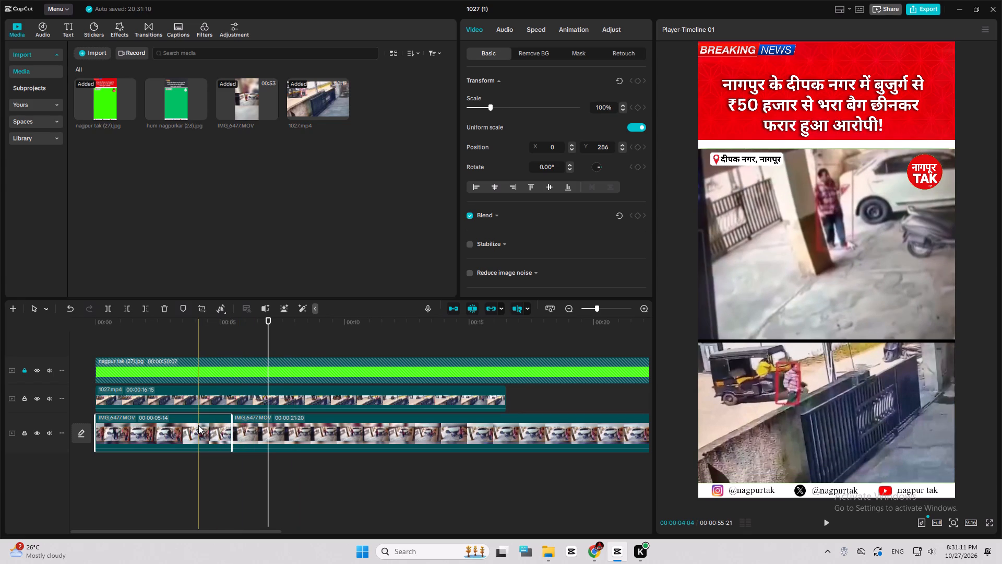
key(ctrl+shift+v)
Set the canvas background of the opening snippet to solid white and apply it to all clips.
click(614, 352)
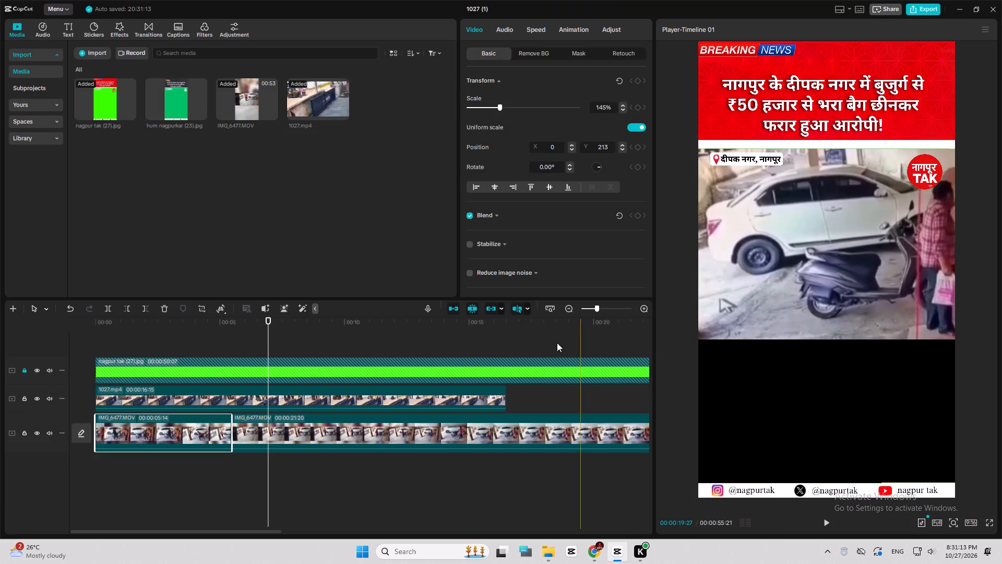
scroll(588, 232, down, 6)
click(500, 281)
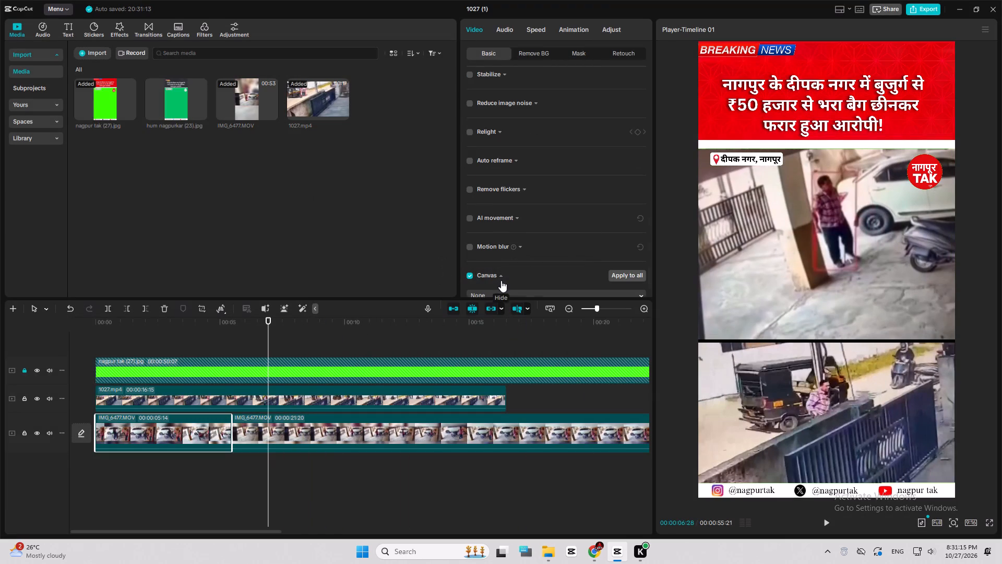
click(505, 297)
click(507, 295)
scroll(505, 295, down, 3)
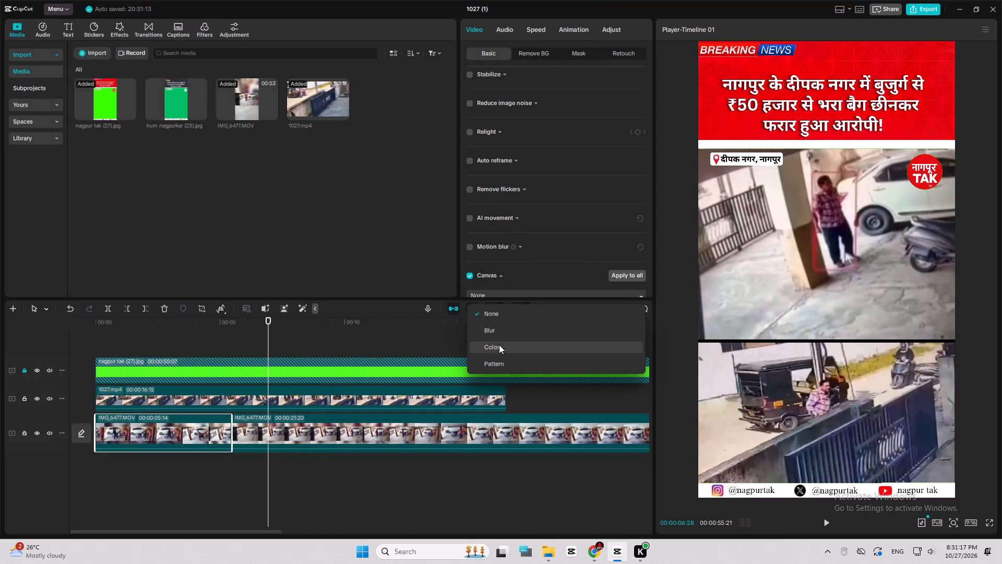
click(498, 346)
scroll(506, 271, down, 3)
scroll(497, 265, up, 1)
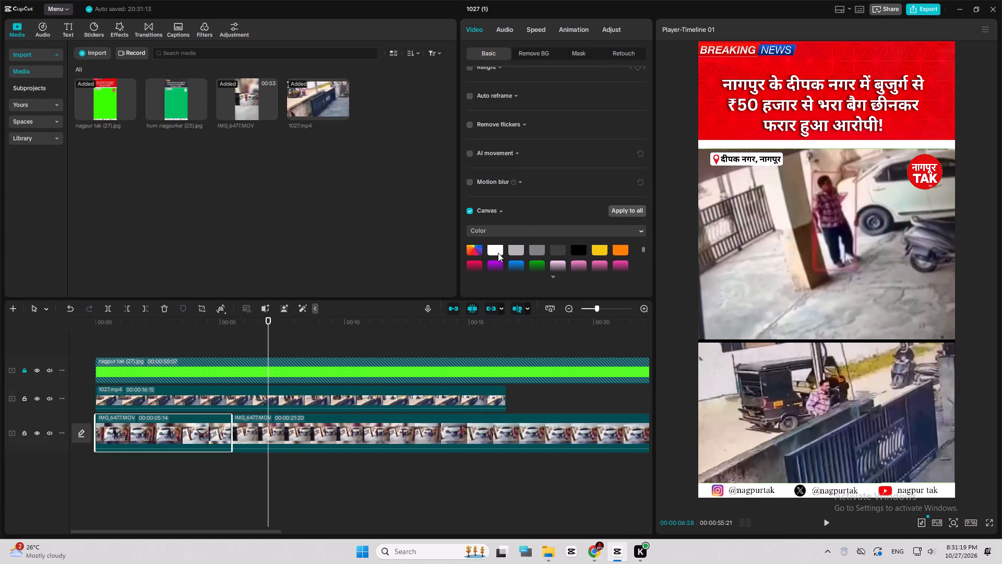
click(492, 251)
click(617, 214)
Preview the stacked two-video layout from the start of the timeline, then return the playhead to the beginning.
drag(251, 314, 239, 316)
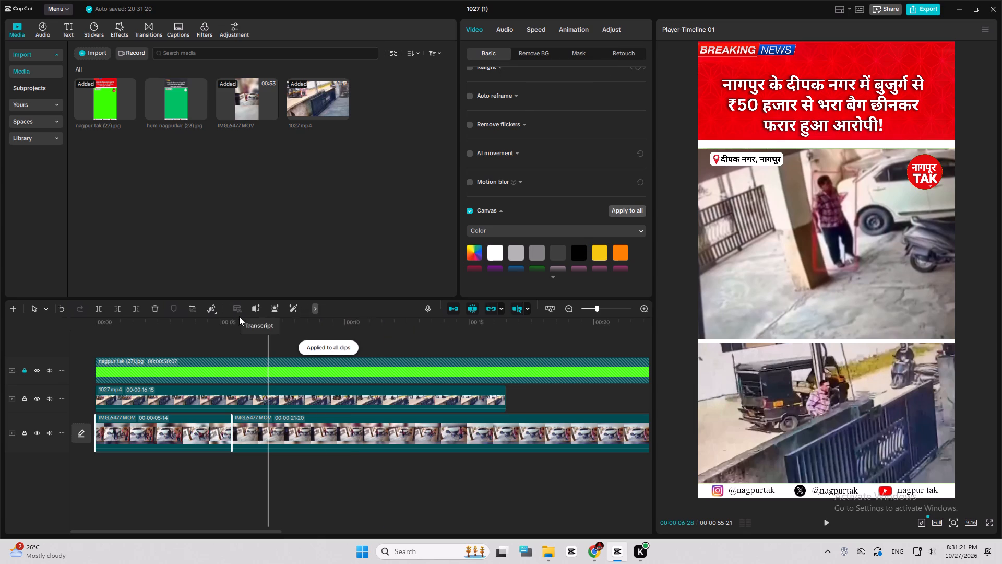
drag(245, 321, 86, 321)
key(space)
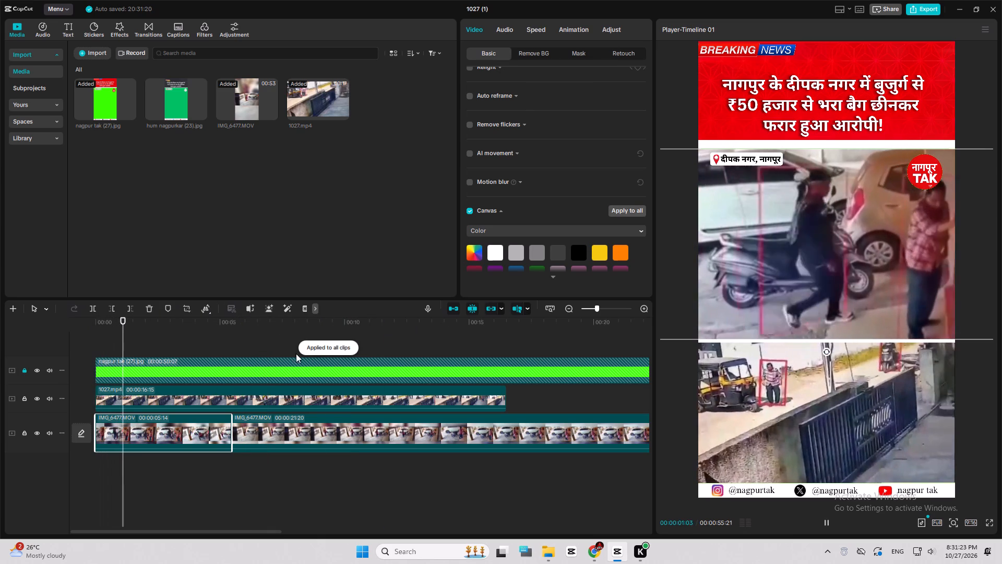
key(space)
drag(121, 325, 44, 313)
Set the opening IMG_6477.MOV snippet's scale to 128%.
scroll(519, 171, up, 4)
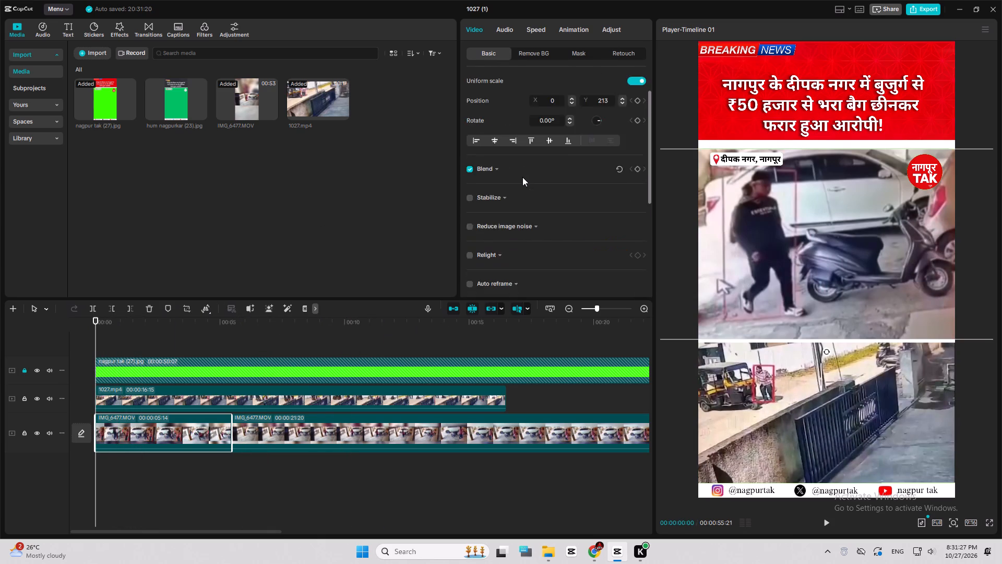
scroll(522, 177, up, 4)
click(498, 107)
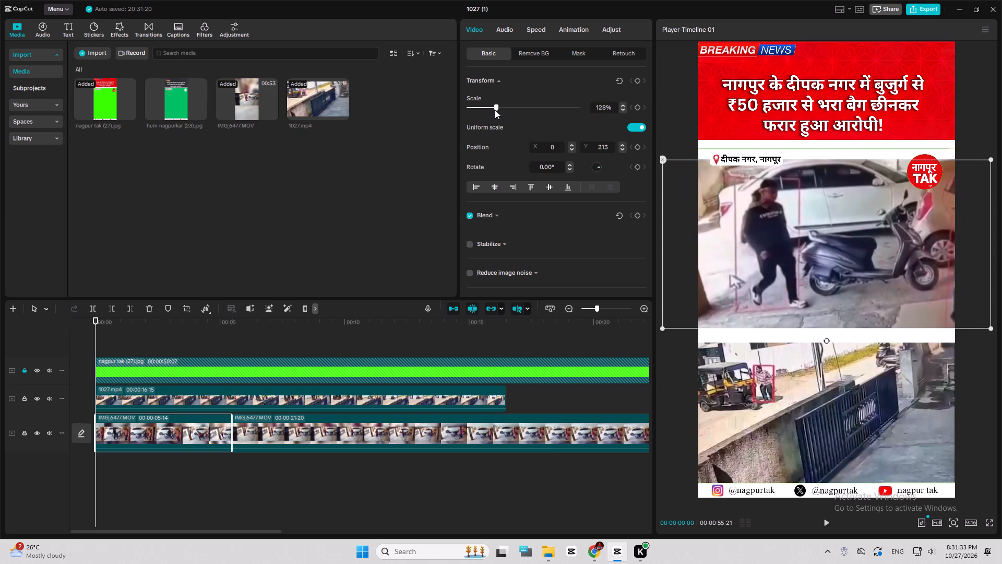
Enlarge the 1027.mp4 overlay to 124% and reposition it to X 198, Y -1107 in the lower half of the frame.
click(272, 391)
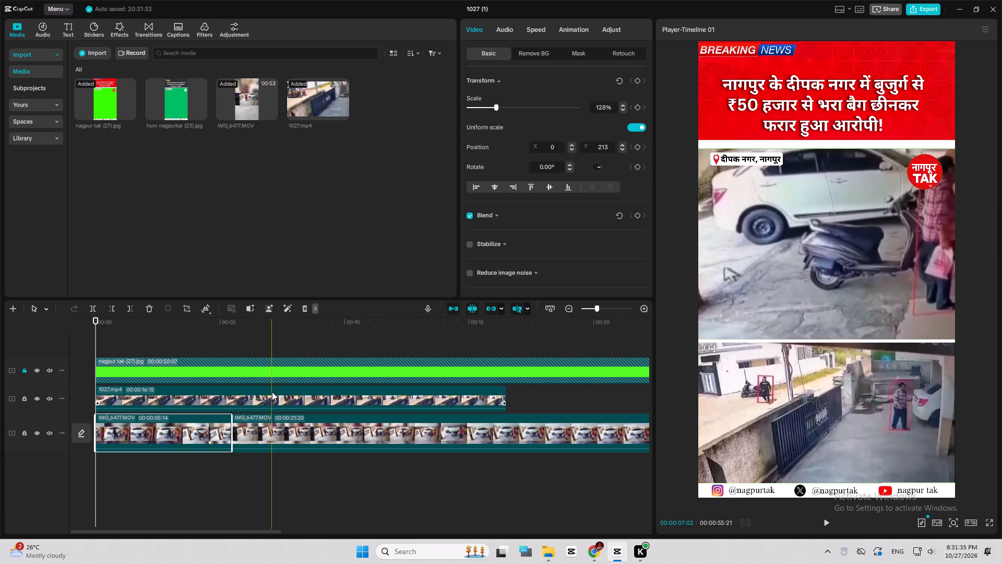
drag(952, 342, 987, 331)
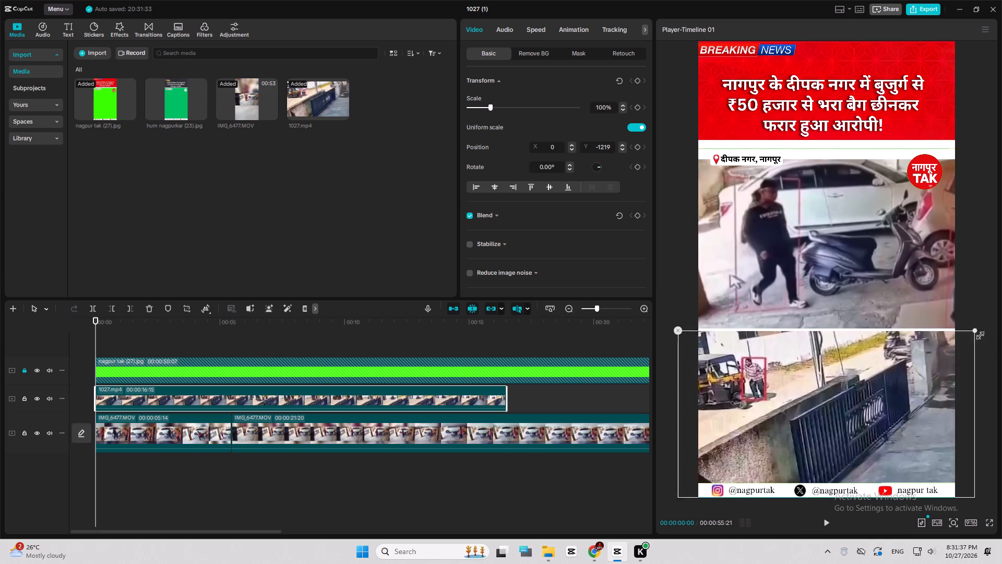
drag(987, 331, 1001, 324)
drag(754, 397, 777, 386)
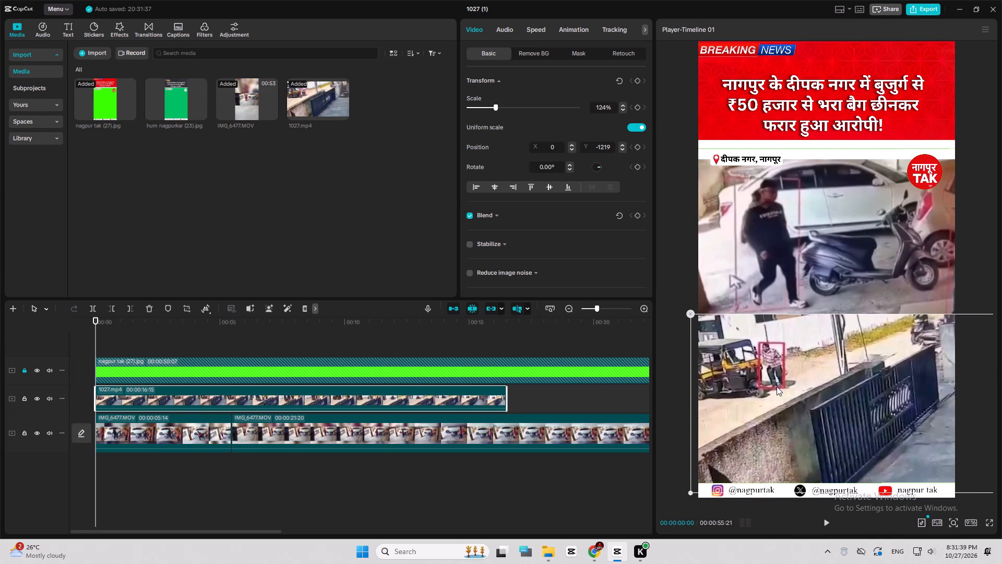
drag(777, 386, 777, 384)
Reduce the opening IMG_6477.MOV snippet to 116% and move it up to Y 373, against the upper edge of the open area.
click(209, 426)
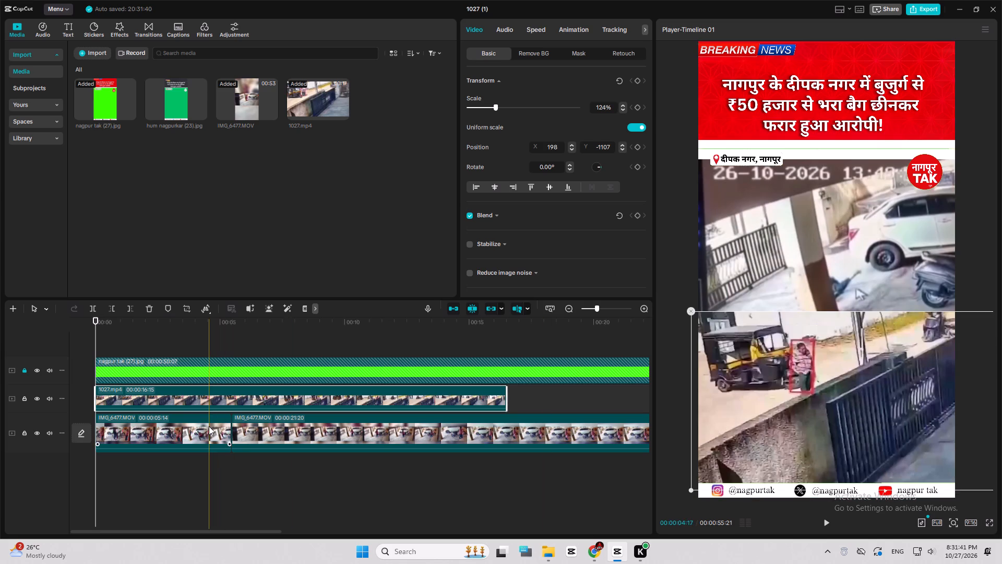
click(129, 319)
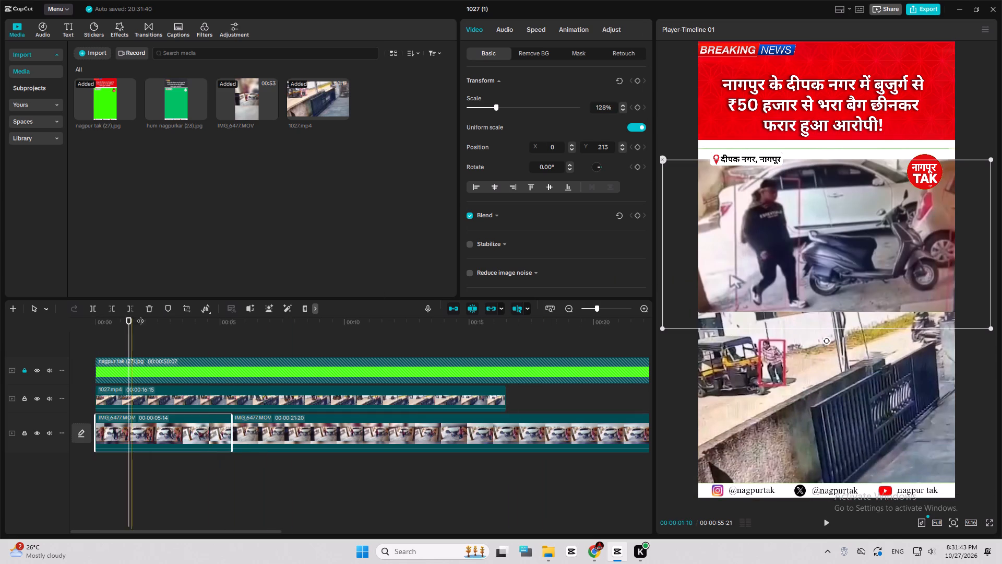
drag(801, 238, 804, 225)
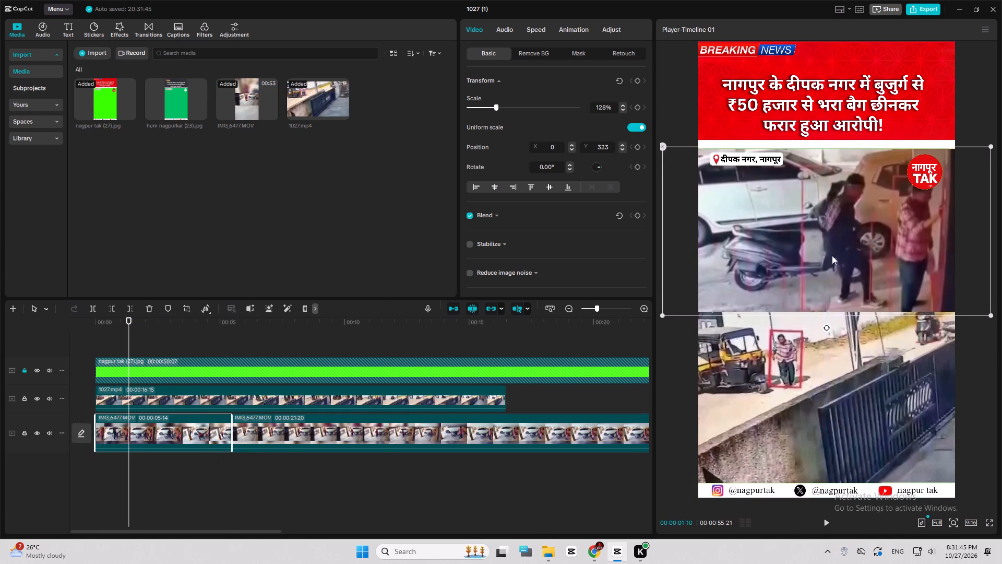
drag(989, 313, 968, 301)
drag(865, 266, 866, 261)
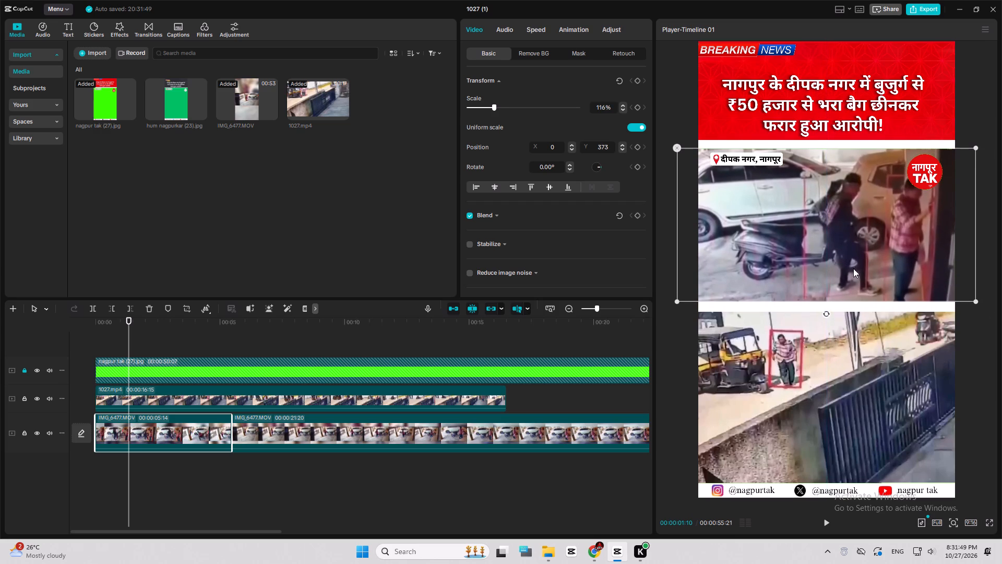
Preview the adjusted stacked layout from the start of the timeline through the cut between the two IMG_6477.MOV clips.
drag(126, 324, 47, 315)
key(space)
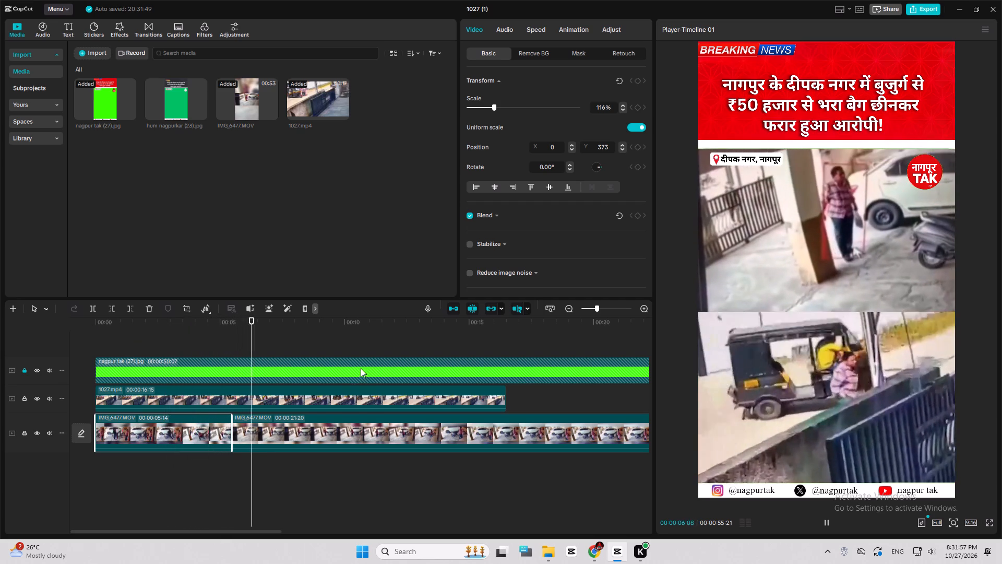
key(space)
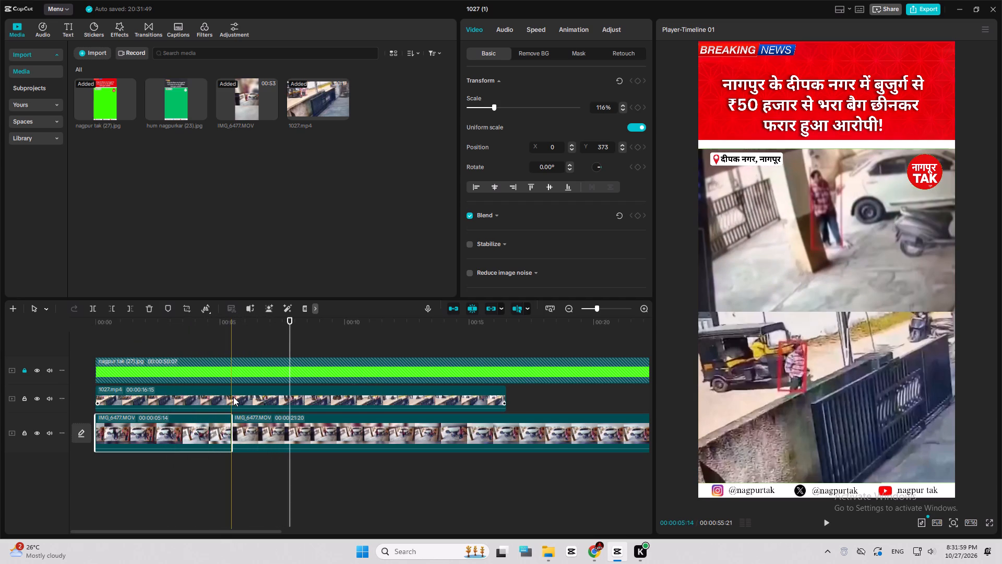
Turn off main track magnet and move the 1027.mp4 overlay to start at 00:00:05:14, where the second IMG_6477.MOV clip begins.
click(233, 397)
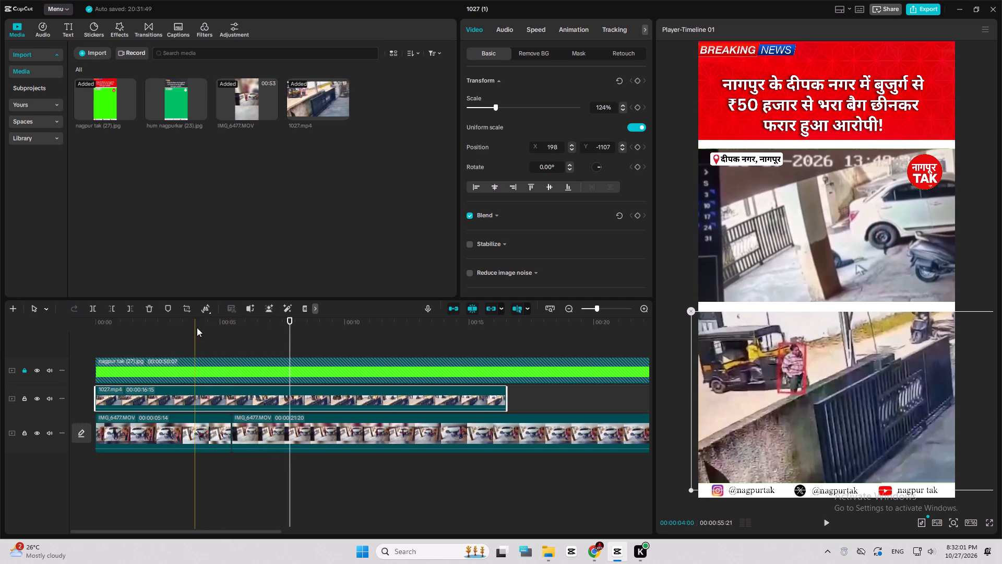
drag(204, 321, 74, 328)
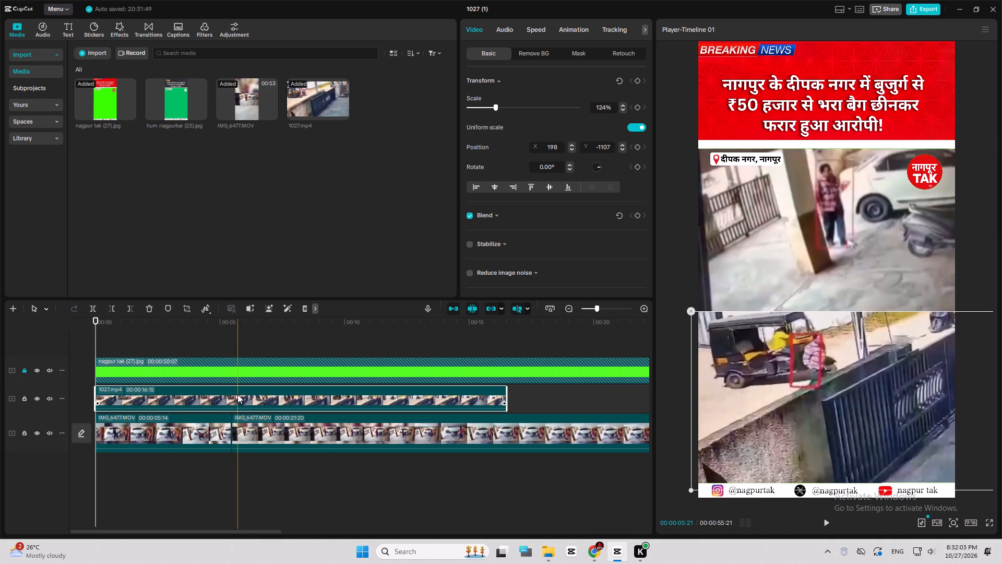
click(234, 401)
key(Up)
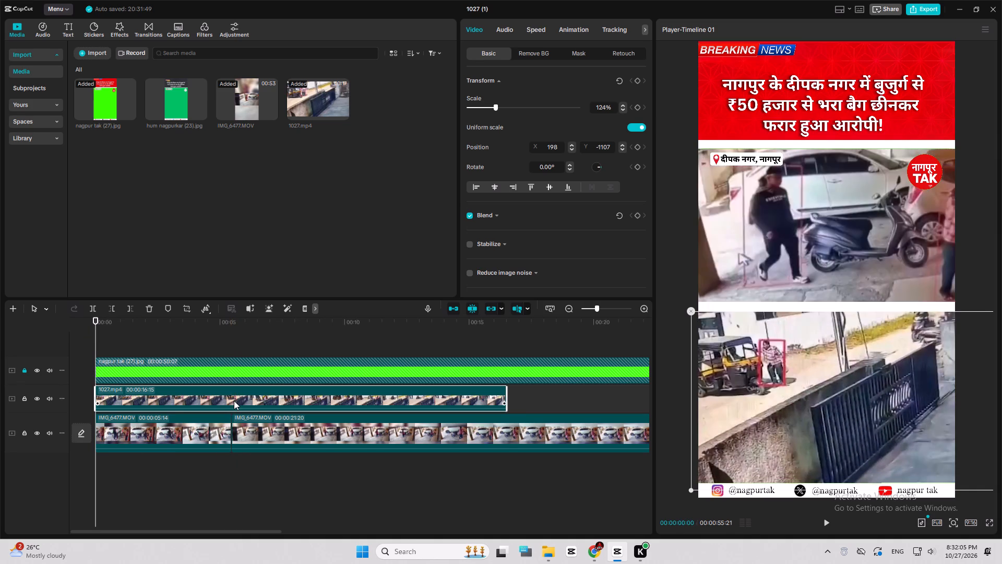
key(Down)
drag(233, 402, 432, 409)
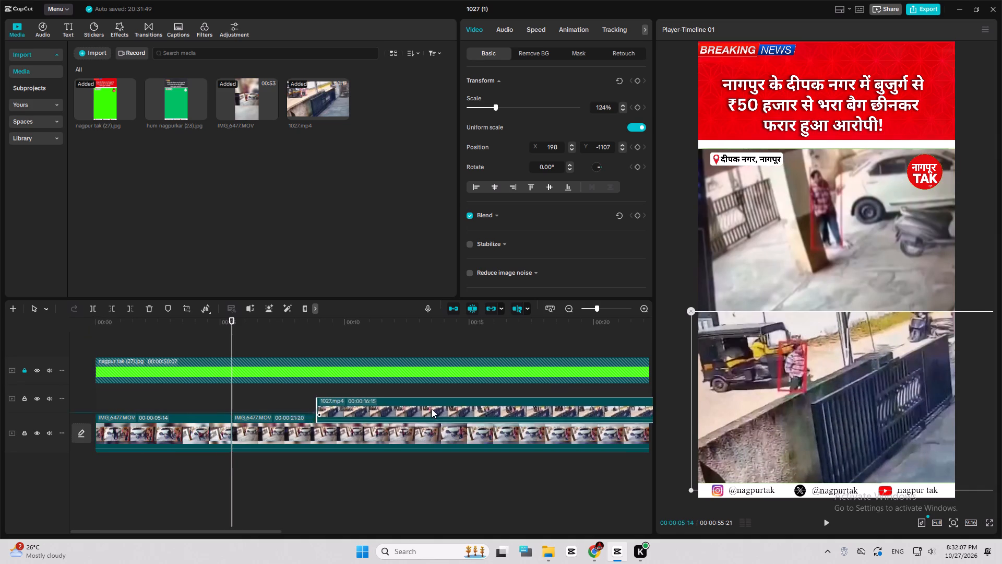
drag(432, 409, 429, 409)
click(456, 308)
drag(378, 406, 376, 406)
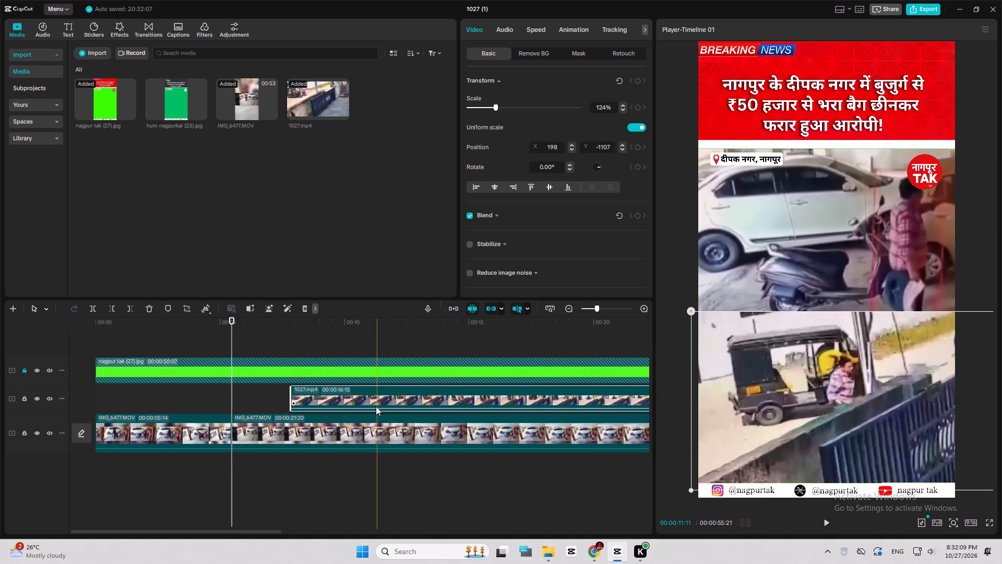
drag(376, 406, 320, 407)
Preview the opening from the start of the timeline without the 1027.mp4 overlay.
drag(215, 333, 41, 335)
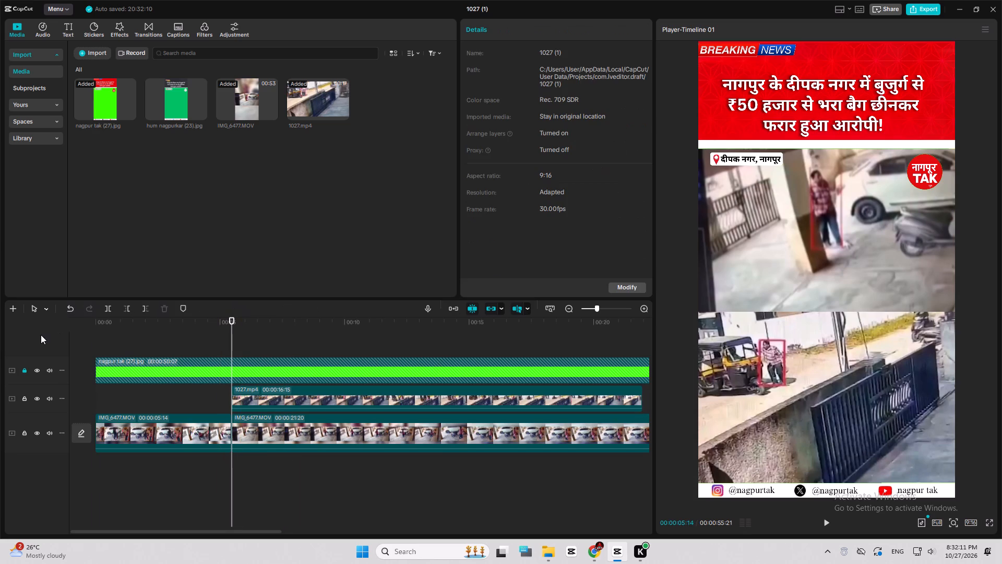
key(space)
key(space)
drag(106, 321, 74, 321)
key(space)
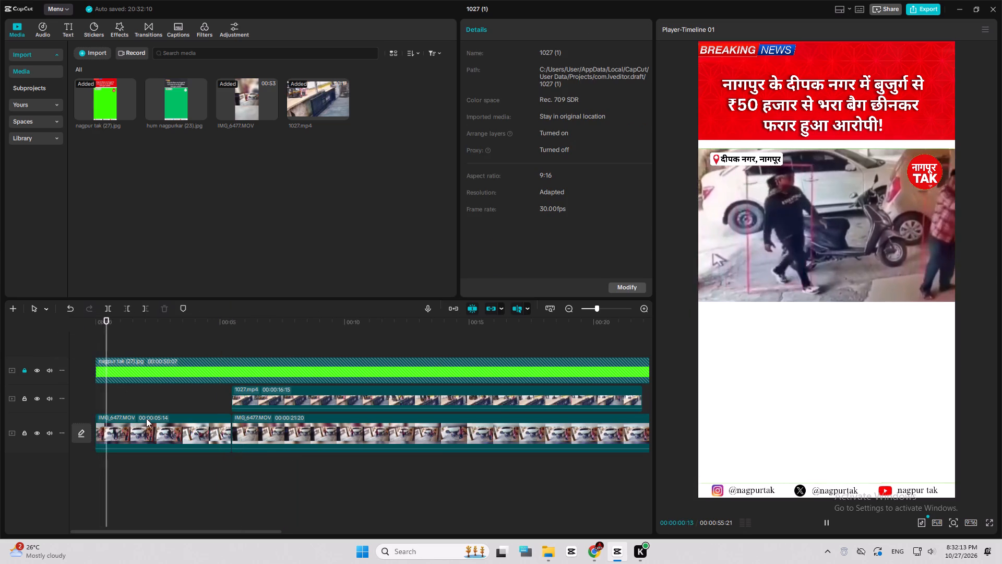
Move the opening IMG_6477.MOV snippet down to Y -450, near the middle of the open area.
click(149, 429)
key(space)
drag(838, 246, 842, 335)
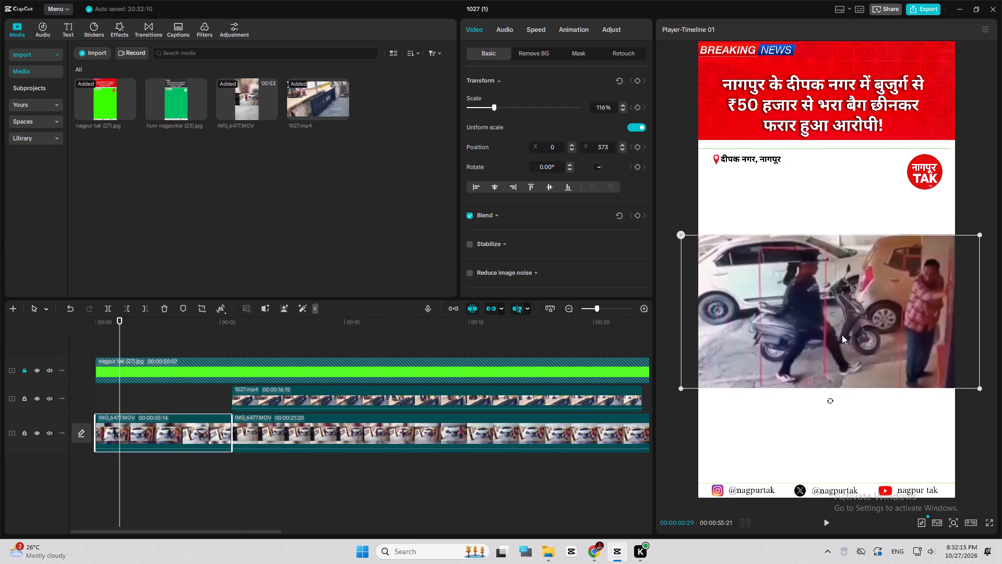
drag(842, 335, 837, 345)
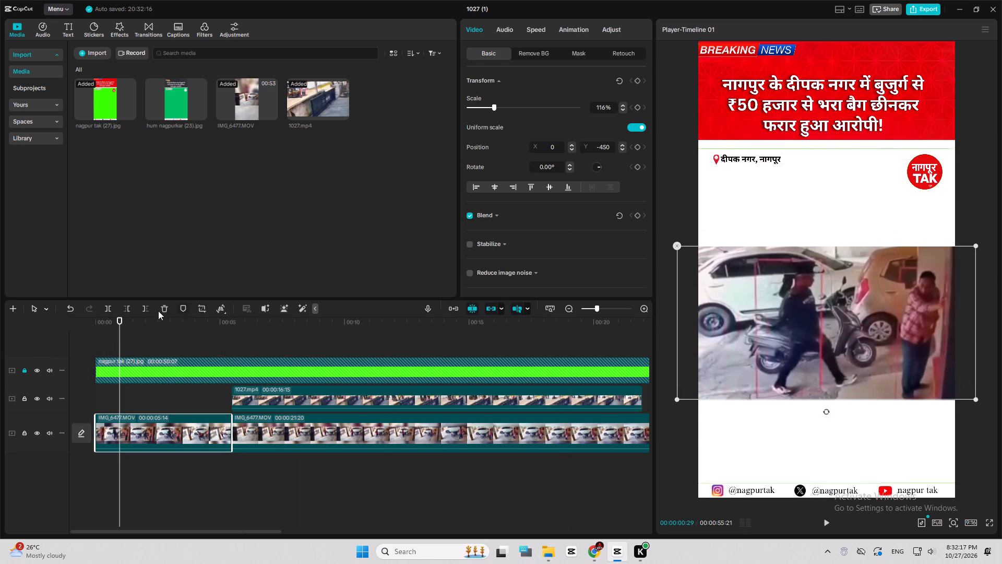
Extend the opening IMG_6477.MOV snippet's crop up and down to include the full frame with its blurred bands.
click(200, 307)
drag(496, 298, 505, 489)
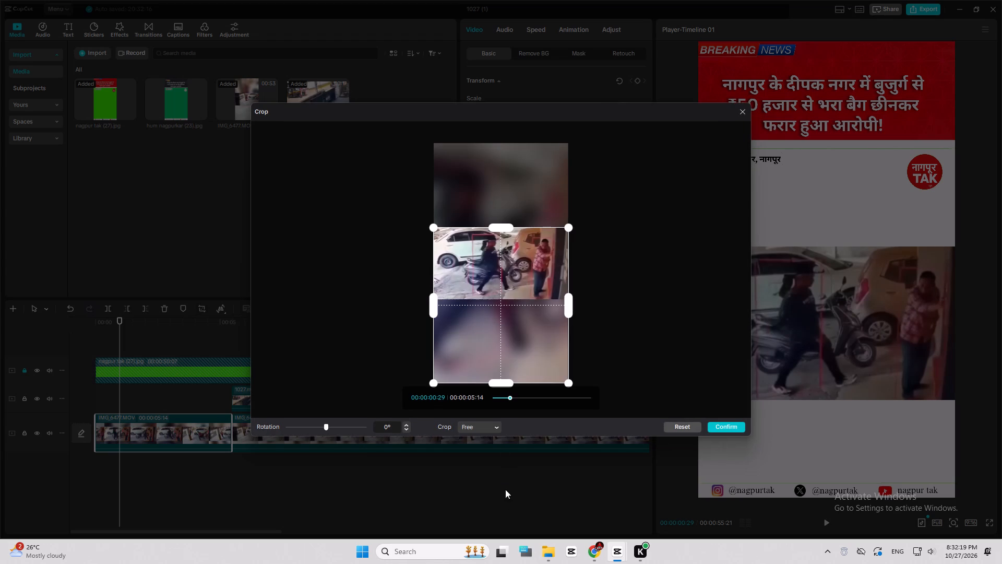
drag(505, 489, 521, 437)
drag(493, 228, 518, 37)
click(732, 428)
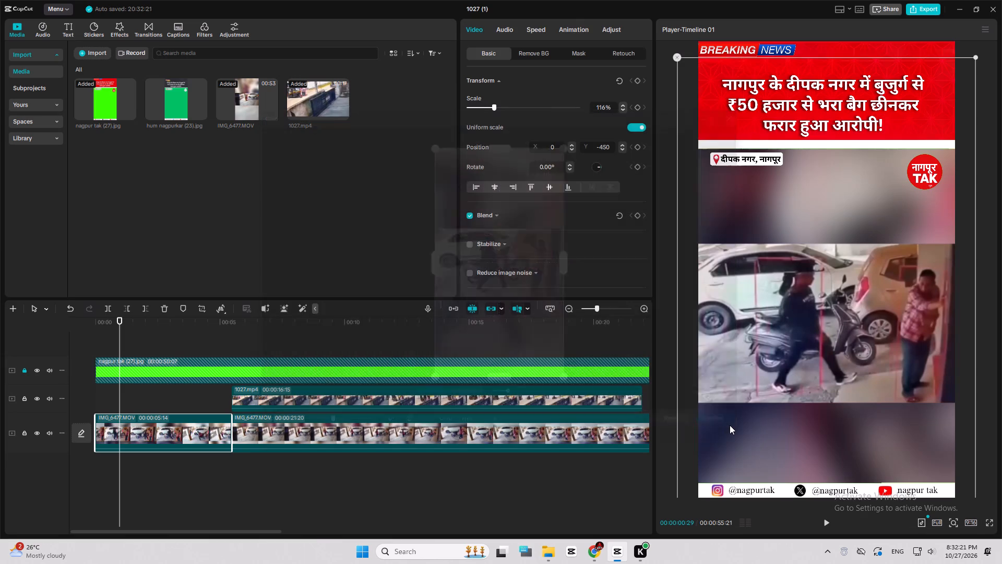
Reposition the uncropped opening snippet to Y -358 and enlarge it to 121% to fill the open area.
drag(796, 399, 798, 388)
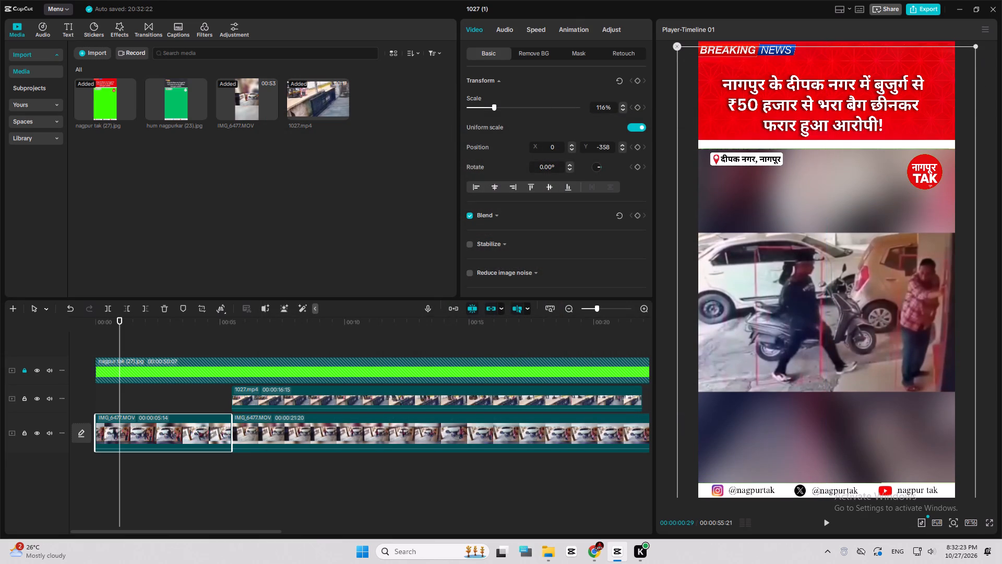
drag(977, 48, 993, 37)
Preview the timeline from the start, checking the full-frame opening and the change to the stacked two-video layout.
drag(124, 323, 81, 322)
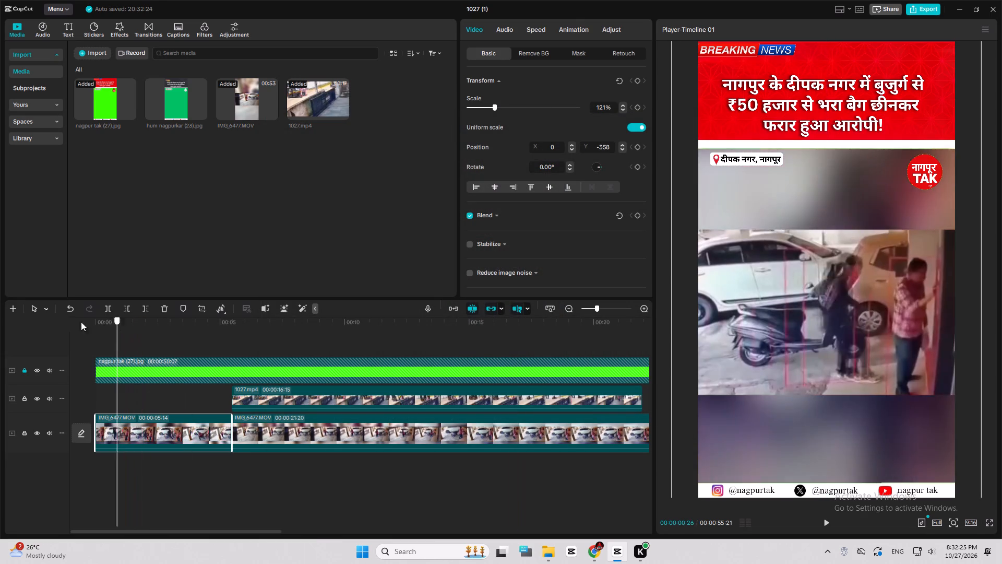
drag(81, 322, 53, 322)
click(59, 352)
key(space)
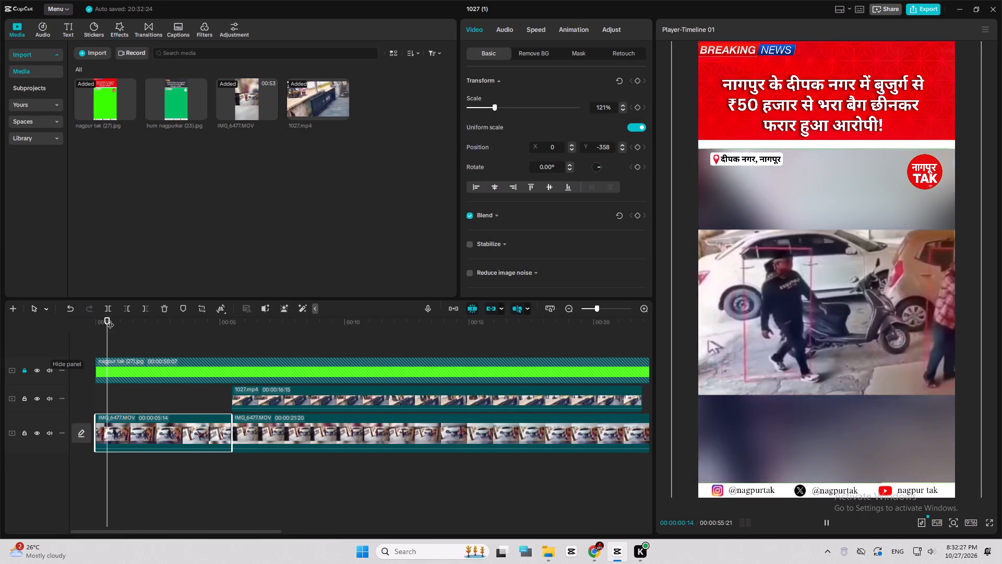
key(space)
click(196, 257)
click(144, 344)
drag(138, 323, 77, 323)
key(space)
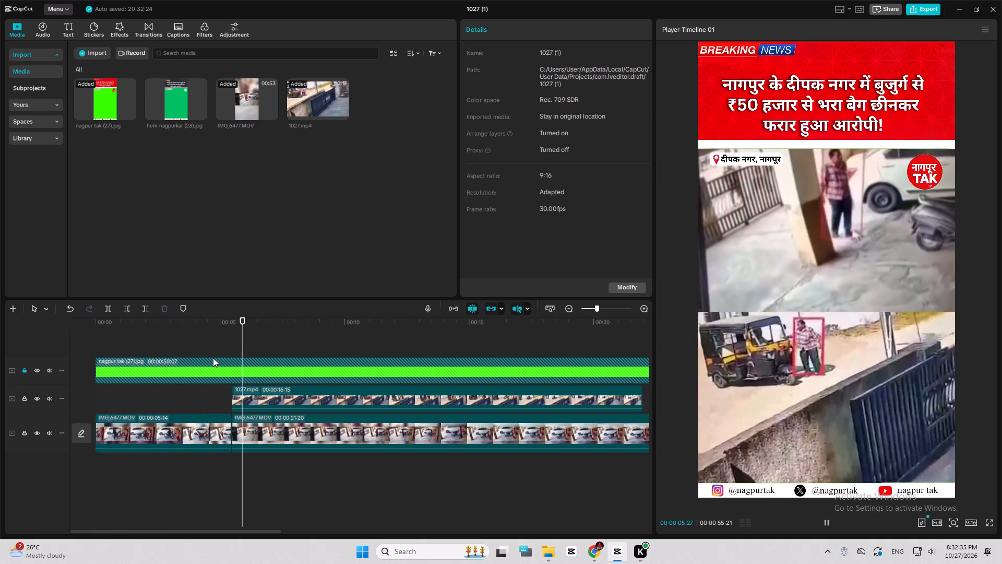
key(space)
Move the 1027.mp4 overlay down so its upper edge sits just below the second IMG_6477.MOV clip.
click(251, 431)
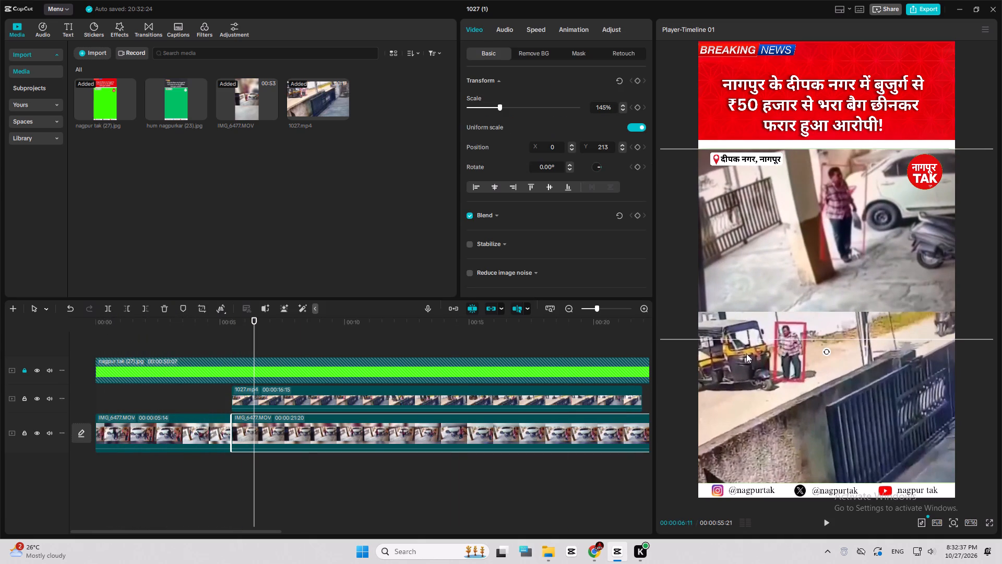
click(349, 399)
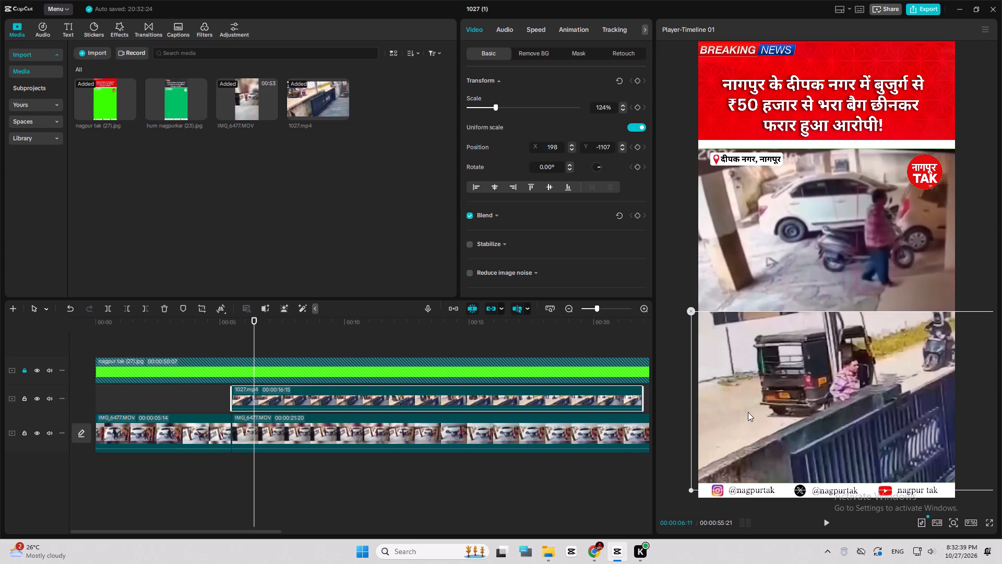
drag(794, 412, 794, 431)
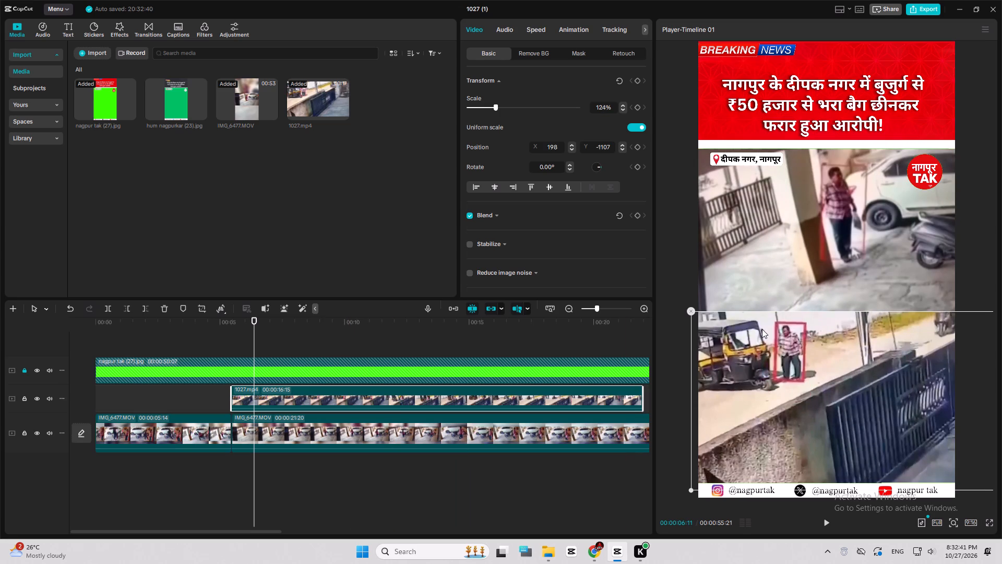
drag(782, 362, 780, 395)
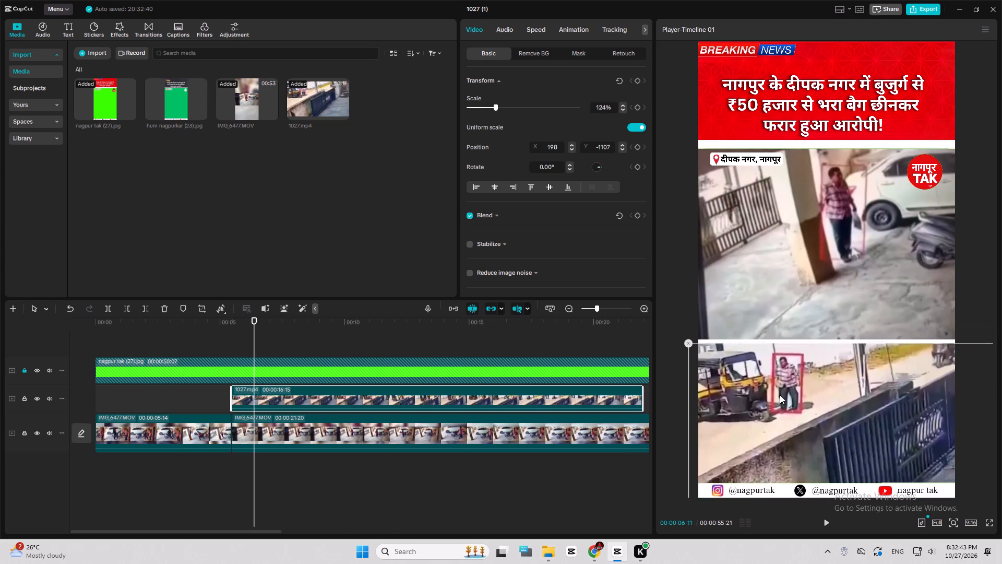
drag(780, 395, 780, 395)
Select the second IMG_6477.MOV clip and briefly replay the opening from the start of the timeline.
click(294, 425)
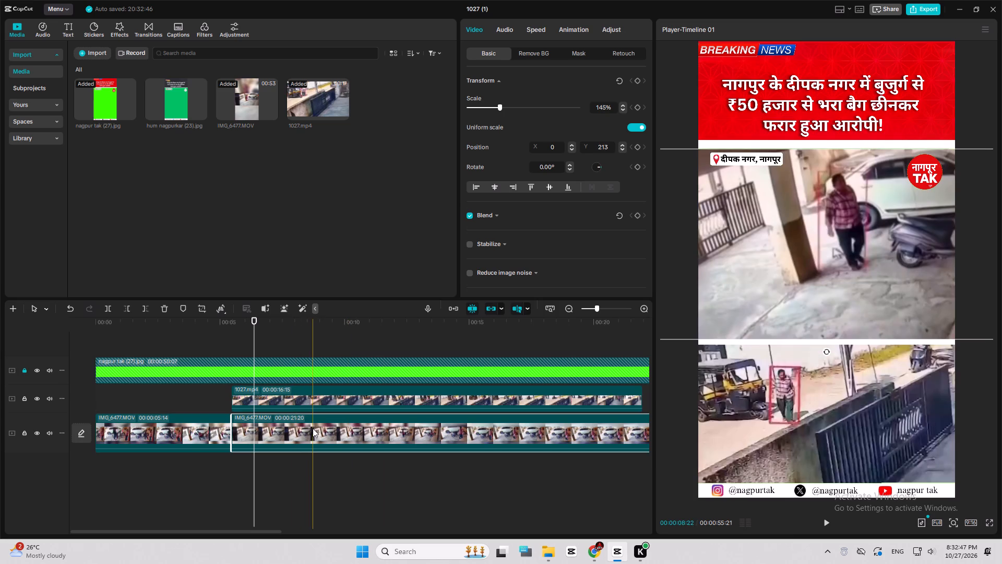
drag(217, 322, 100, 332)
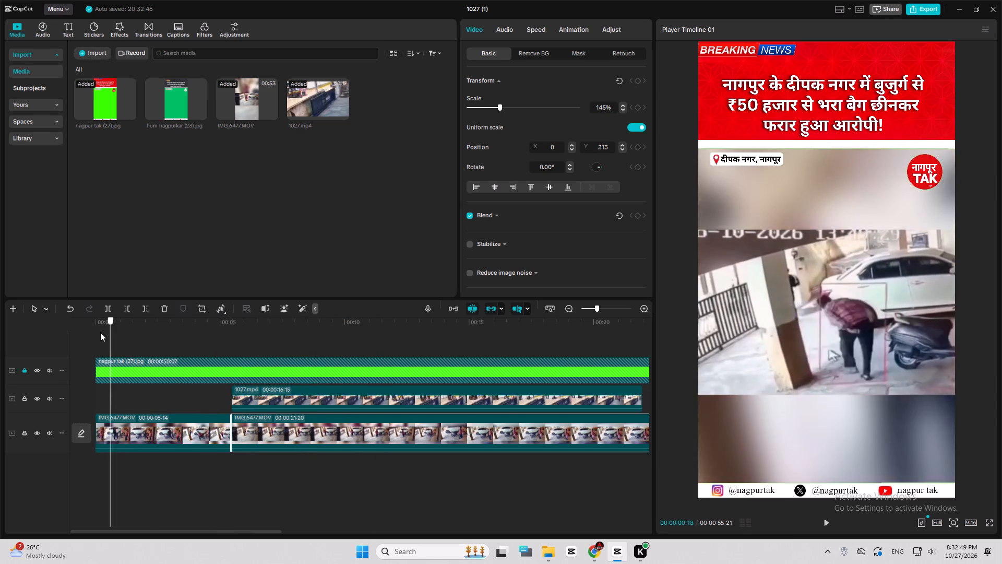
drag(100, 332, 73, 336)
key(space)
key(space)
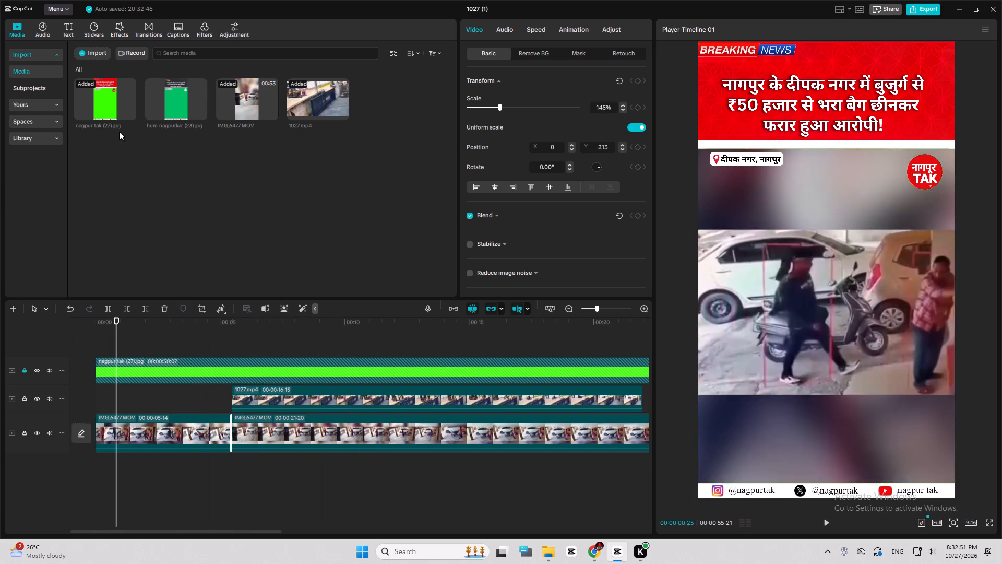
Import a media file from the VIDEO ITOMS - Copy folder into the project.
click(105, 55)
click(117, 82)
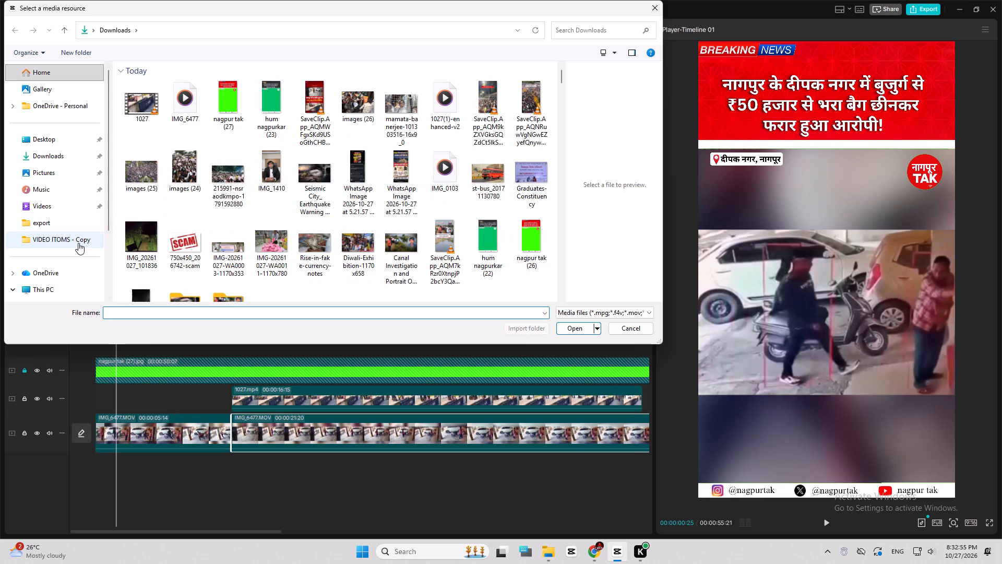
click(78, 243)
double_click(164, 109)
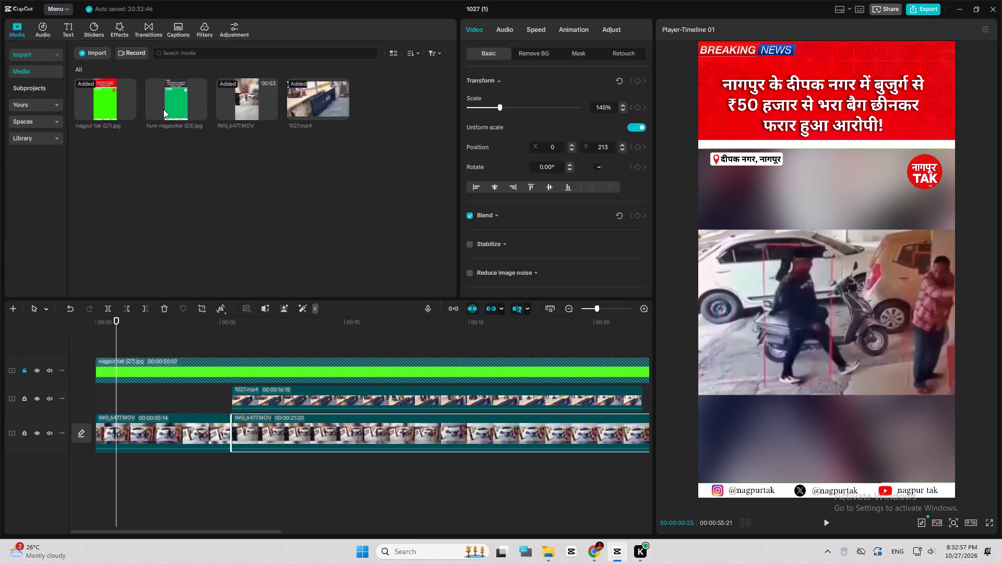
Place 0410(1).mp4 on a track above the nagpur tak template, over the cut to the stacked layout, and set its blend mode to Screen.
drag(381, 94, 226, 343)
drag(236, 380, 235, 343)
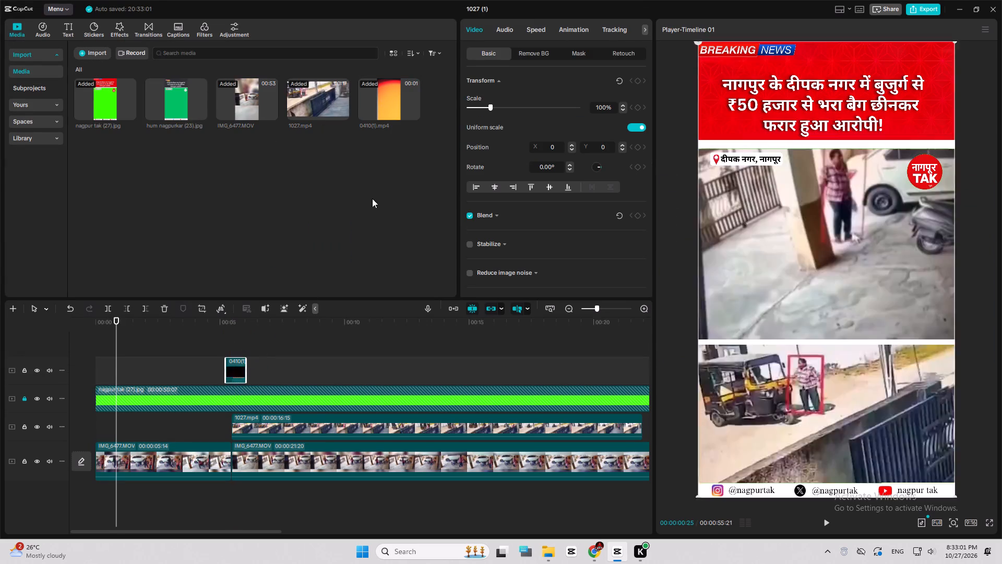
click(486, 211)
click(545, 232)
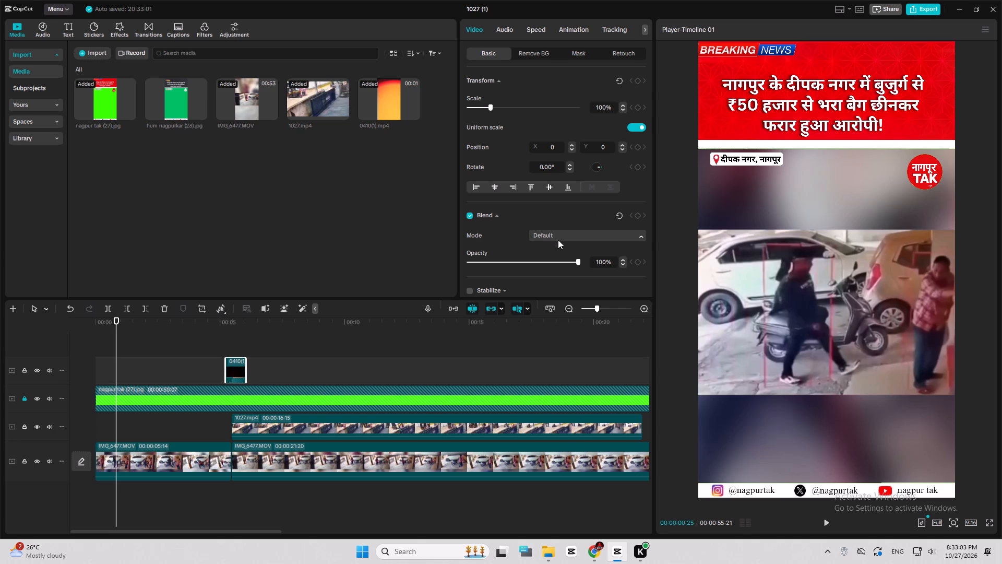
click(559, 287)
Open the 0410(1).mp4 audio settings and preview the timeline from the layout change to just past the end of 1027.mp4.
click(508, 31)
key(space)
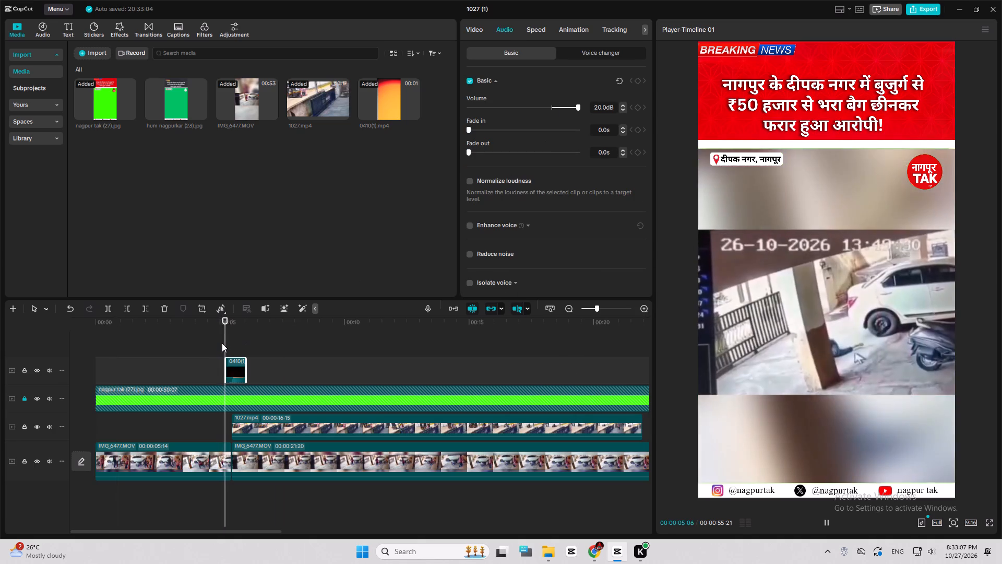
ctrl+scroll(294, 405, down, 2)
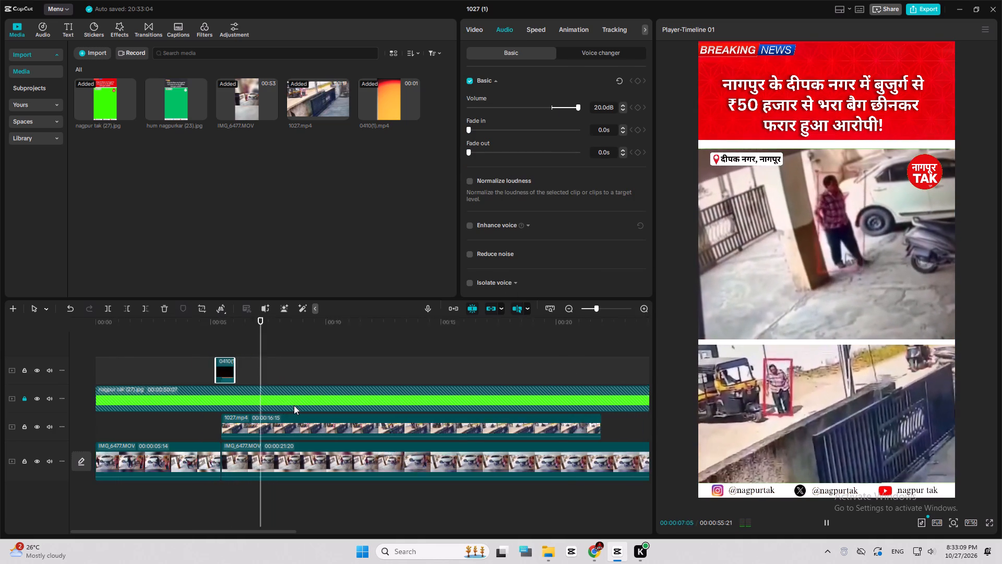
ctrl+scroll(294, 405, down, 6)
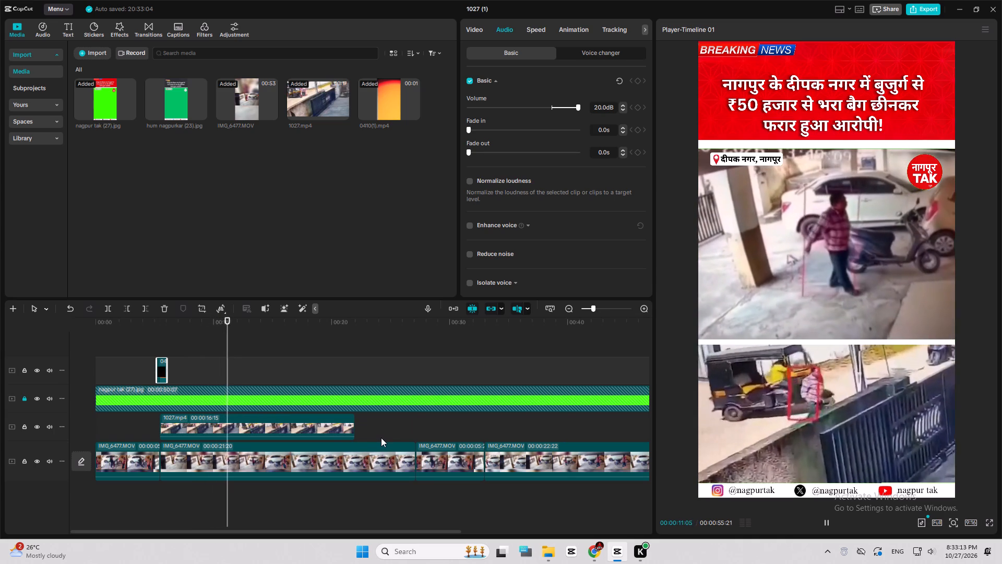
drag(248, 321, 303, 332)
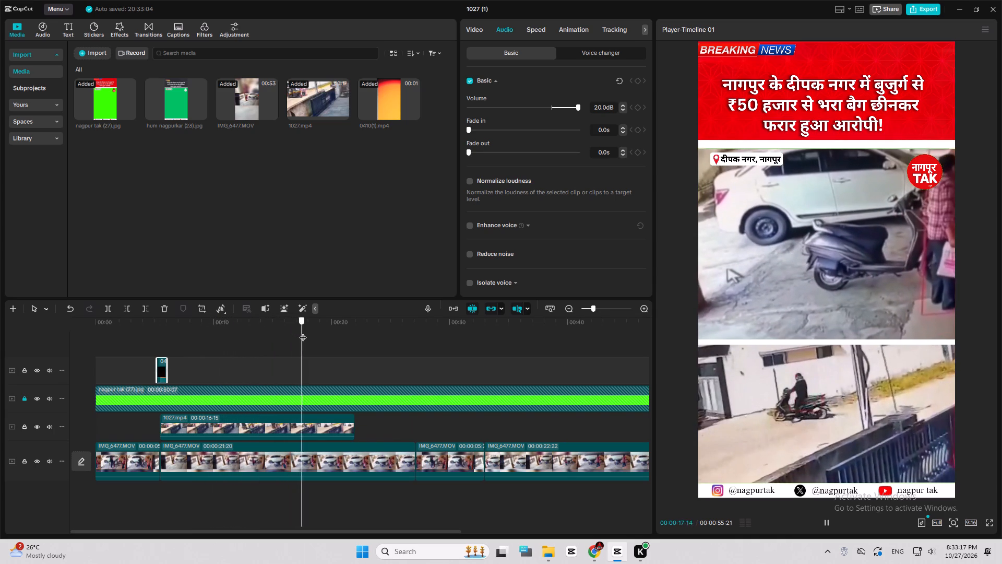
drag(303, 332, 340, 339)
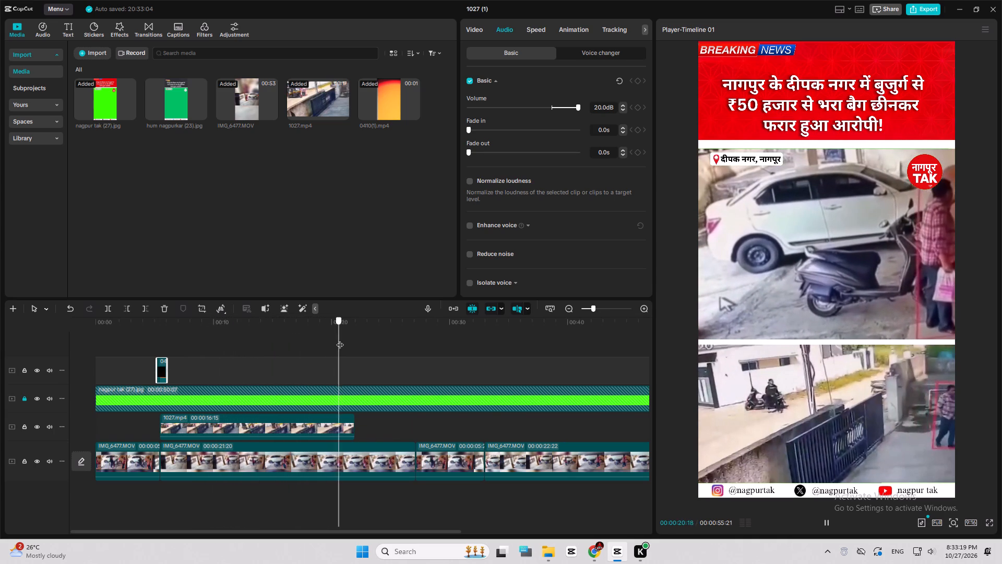
drag(340, 339, 368, 345)
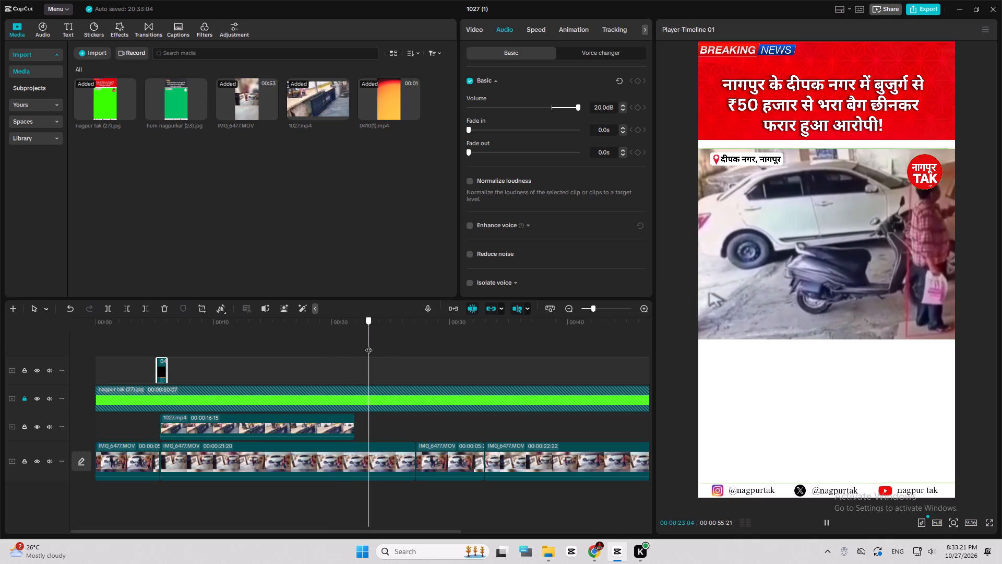
drag(368, 345, 369, 345)
Place a duplicate of the 1027.mp4 overlay directly after the original on the same track.
click(343, 432)
drag(353, 420, 379, 420)
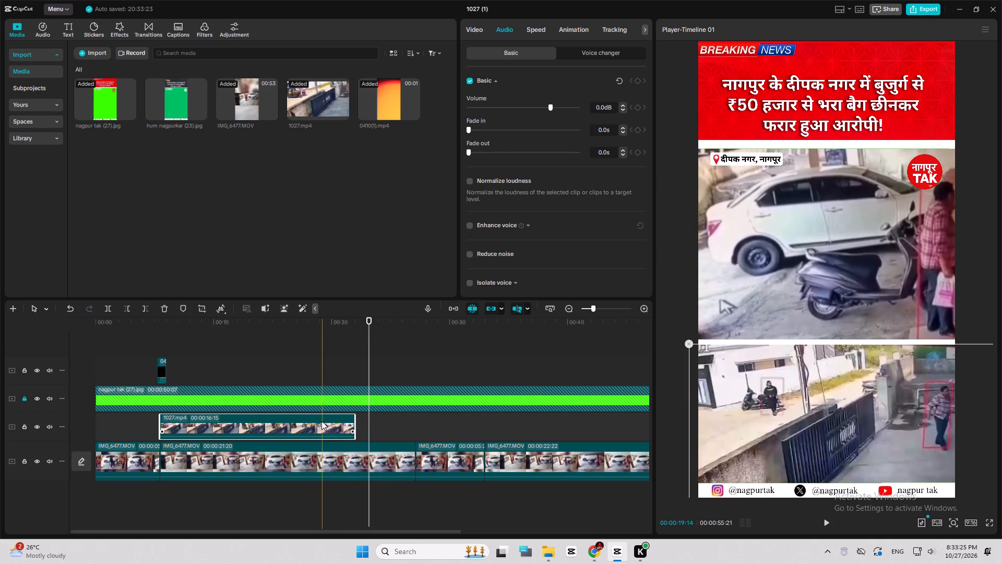
alt+drag(315, 421, 508, 421)
Preview the section with the duplicated 1027.mp4 overlay, checking how it plays against the IMG_6477.MOV clips up to its end.
key(space)
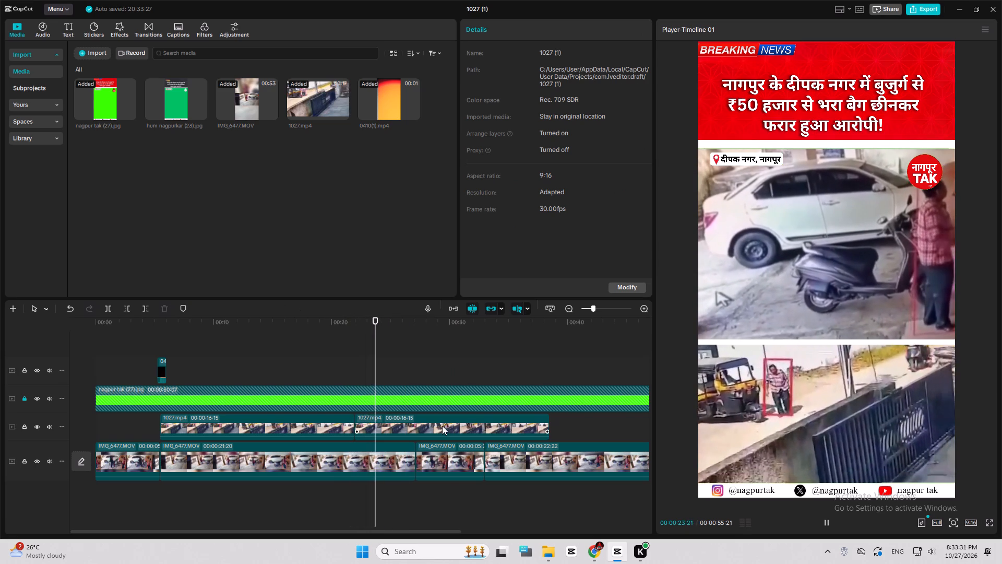
drag(442, 426, 433, 424)
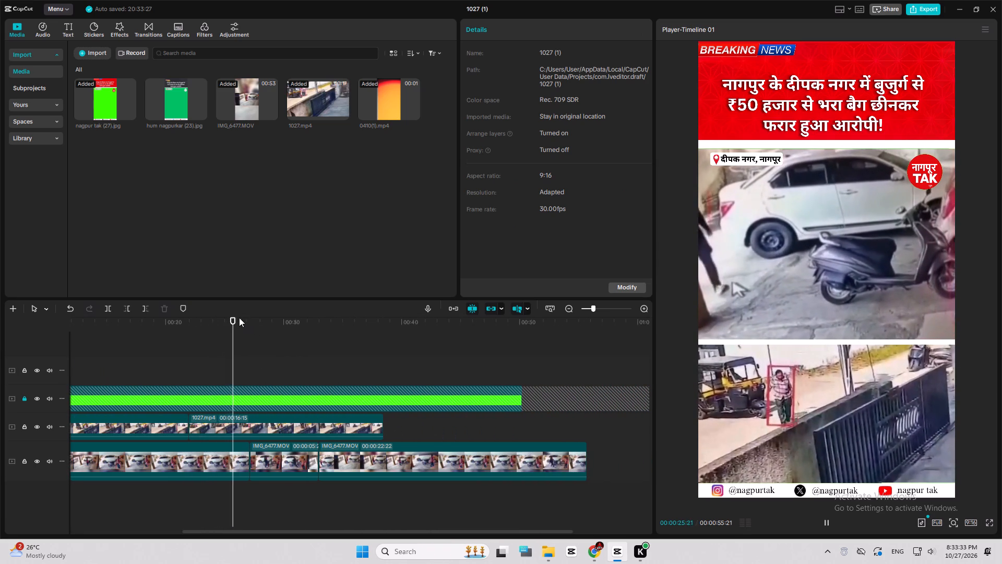
drag(237, 318, 297, 331)
key(space)
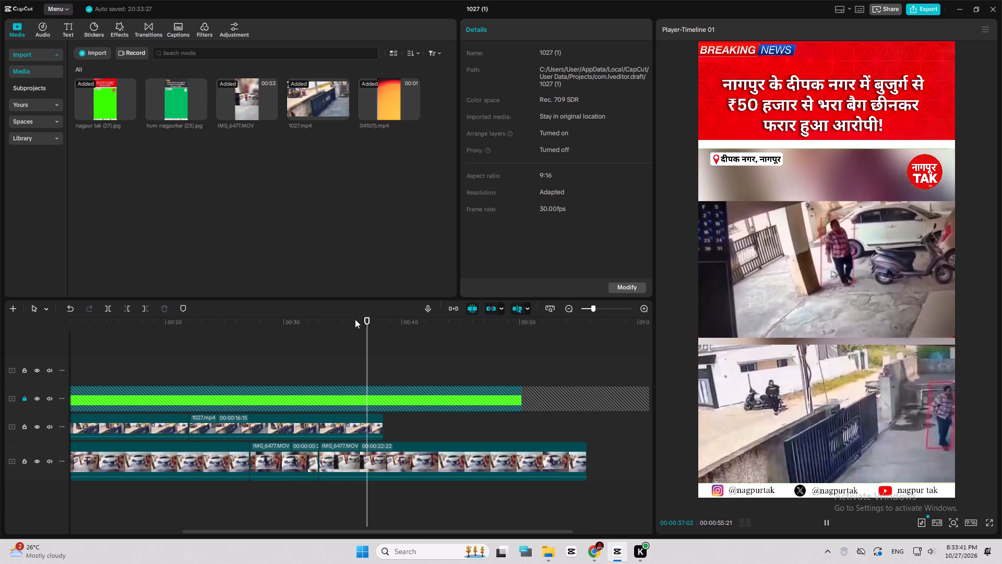
drag(355, 319, 311, 328)
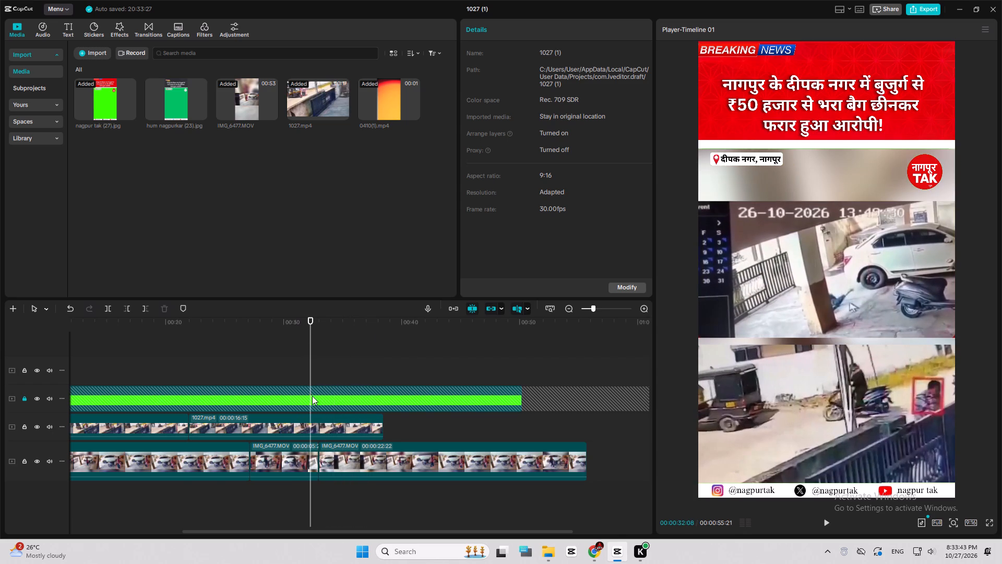
ctrl+scroll(312, 402, down, 10)
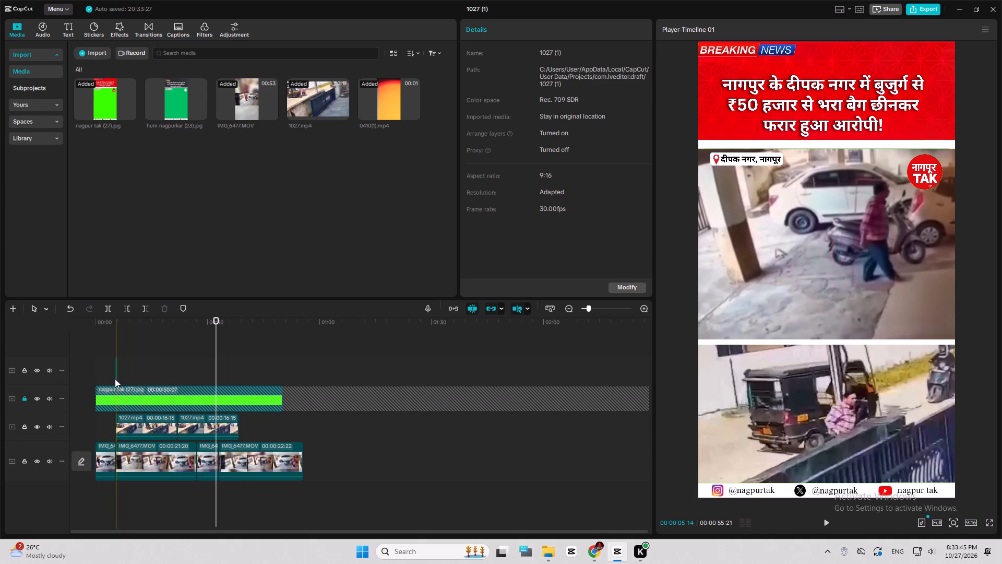
key(space)
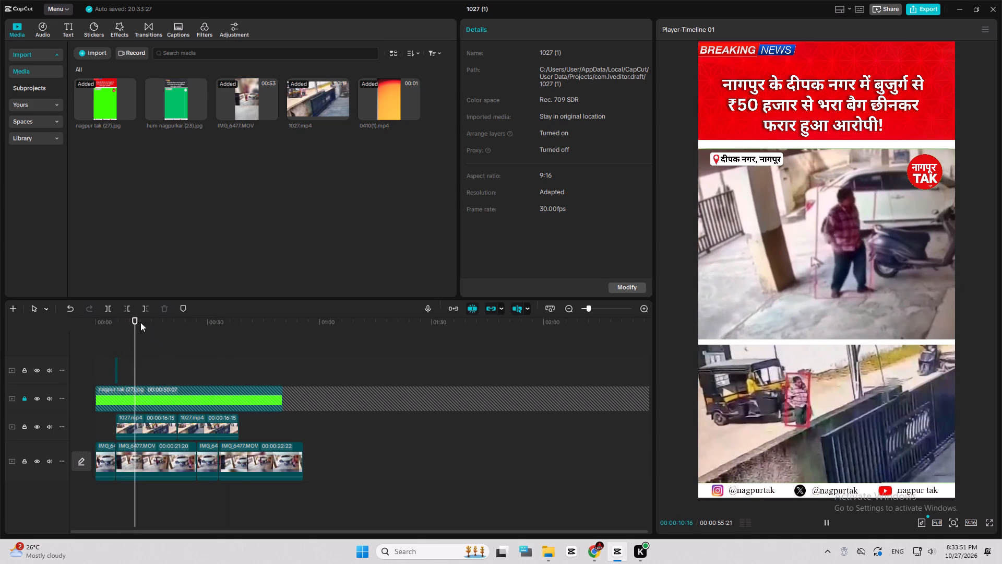
drag(138, 320, 235, 341)
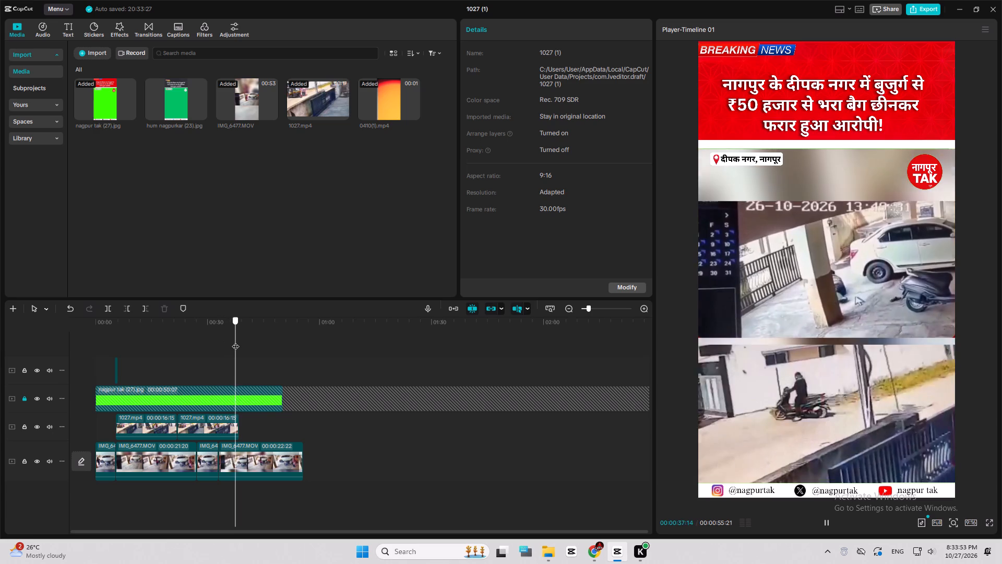
drag(235, 341, 236, 342)
Trim the end of the last IMG_6477.MOV clip to where the second 1027.mp4 overlay ends, at 00:00:38:14.
ctrl+scroll(222, 413, up, 18)
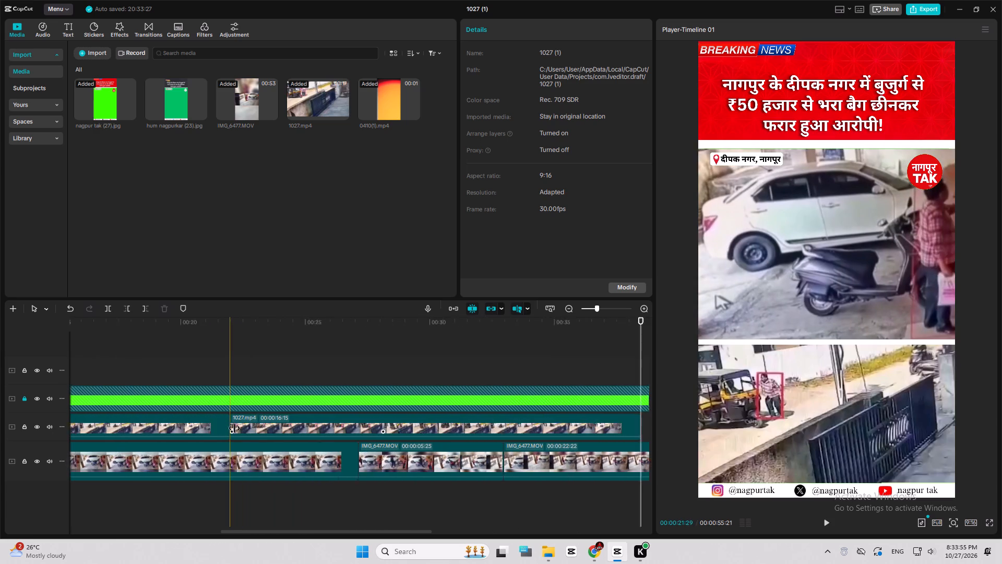
ctrl+scroll(234, 428, up, 1)
click(457, 431)
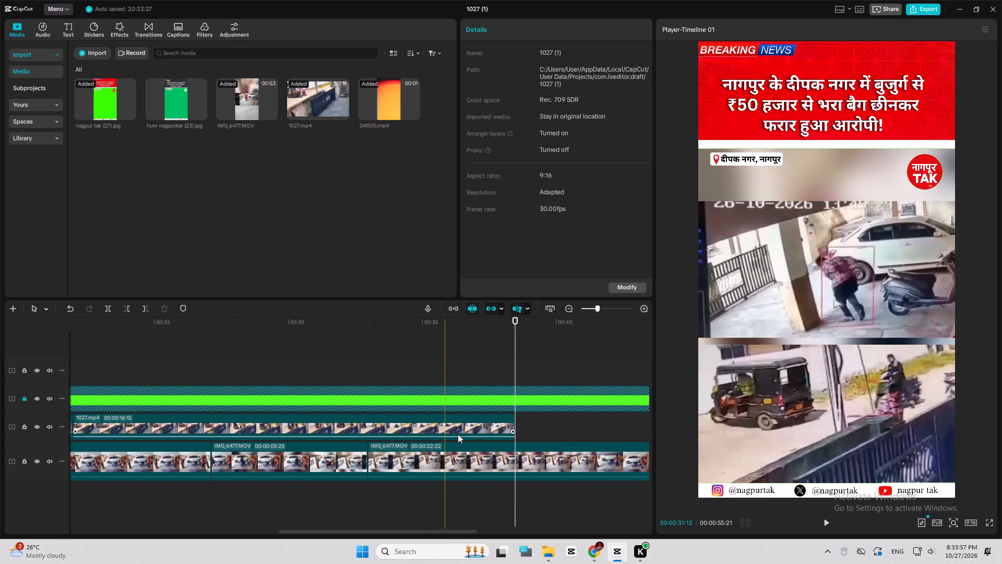
key(Up)
key(Down)
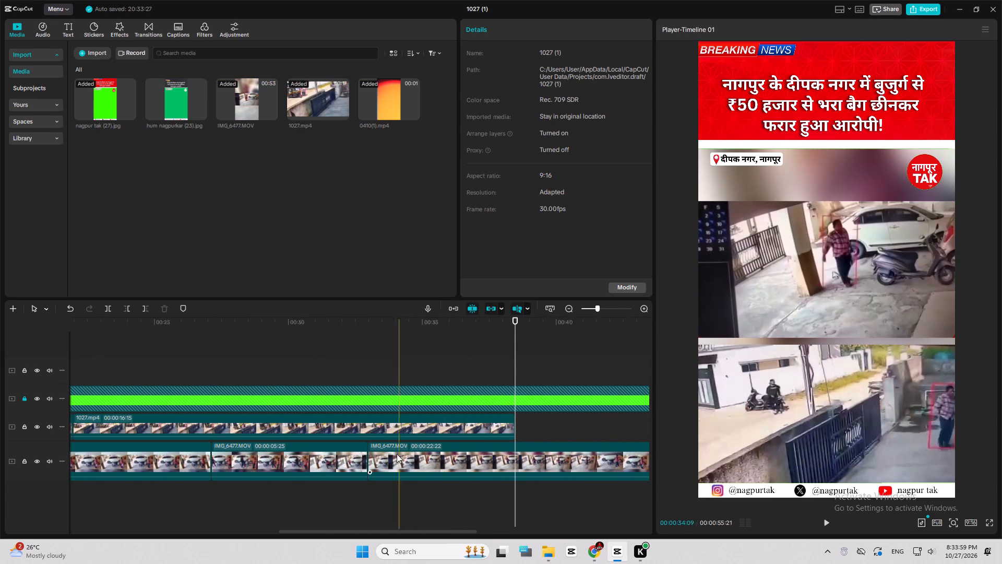
click(512, 462)
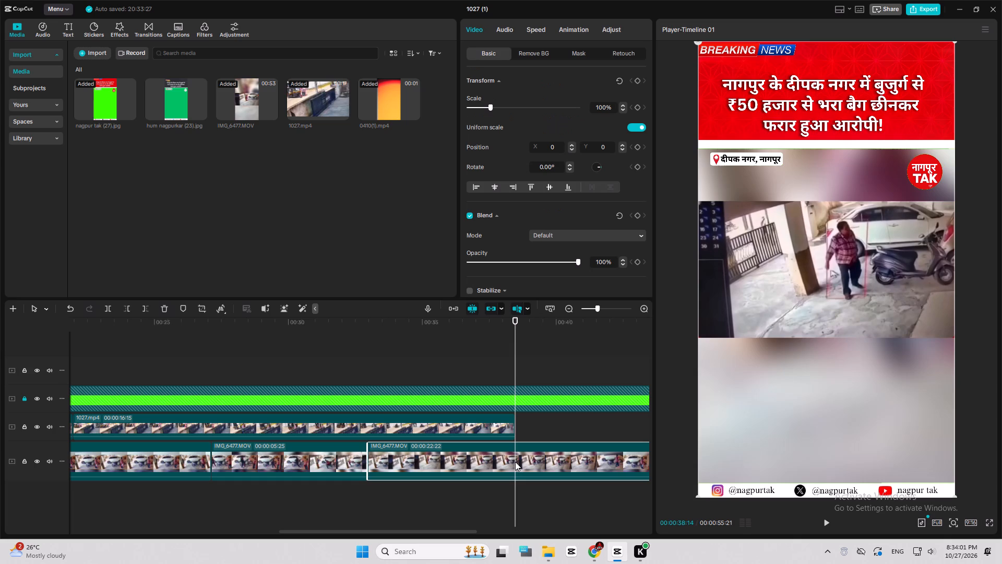
key(w)
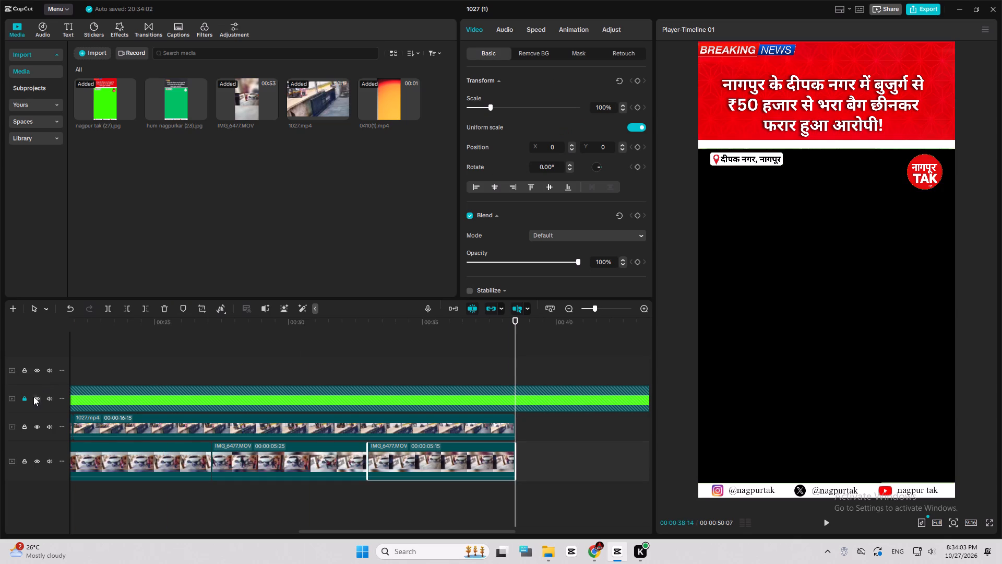
Unlock the nagpur tak (27).jpg track and trim the template's end to match the videos at 00:00:38:14.
click(27, 397)
click(505, 391)
key(w)
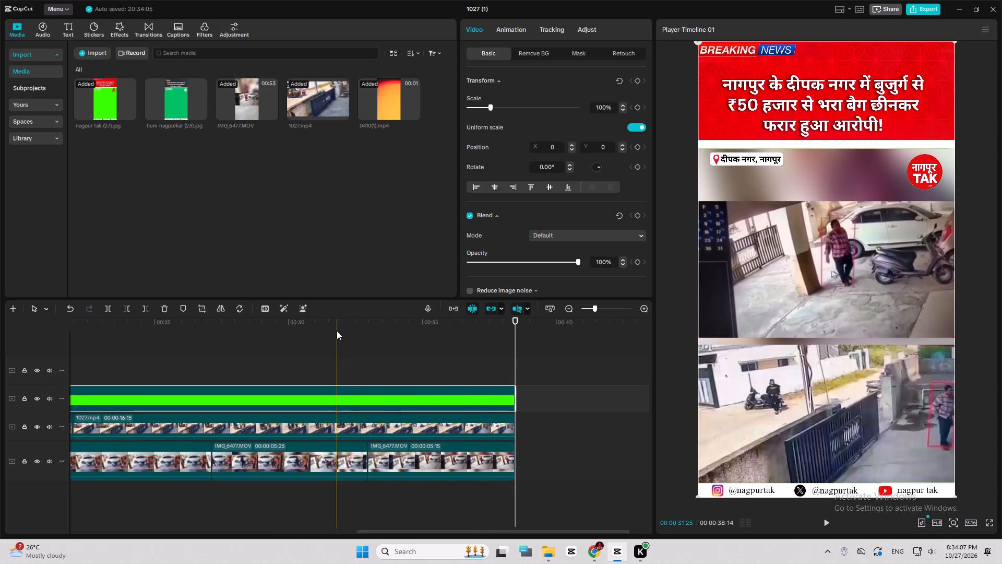
Preview the change from the second to the third IMG_6477.MOV clip, and replay the timeline from the start into the stacked section.
click(266, 345)
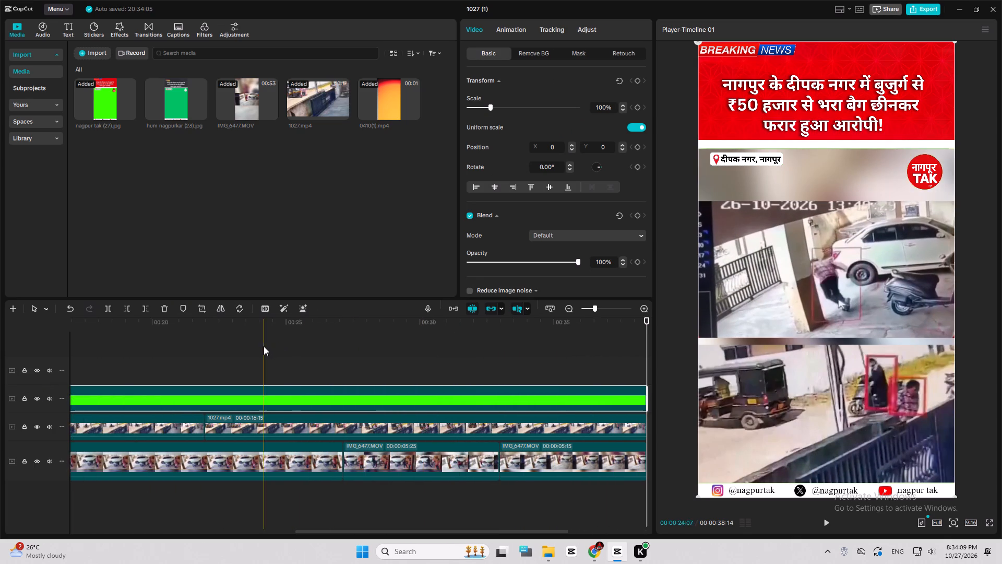
click(264, 346)
click(331, 456)
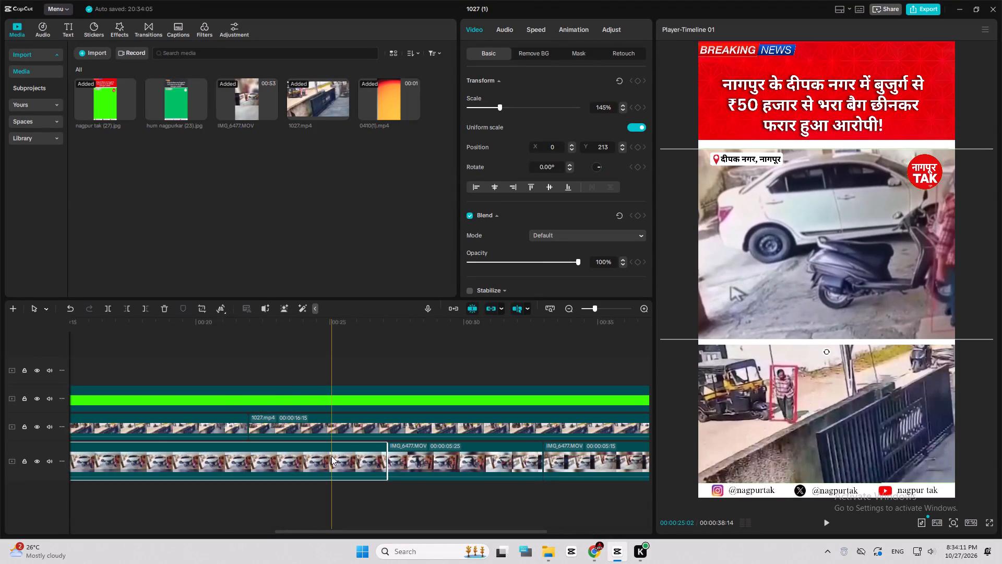
key(space)
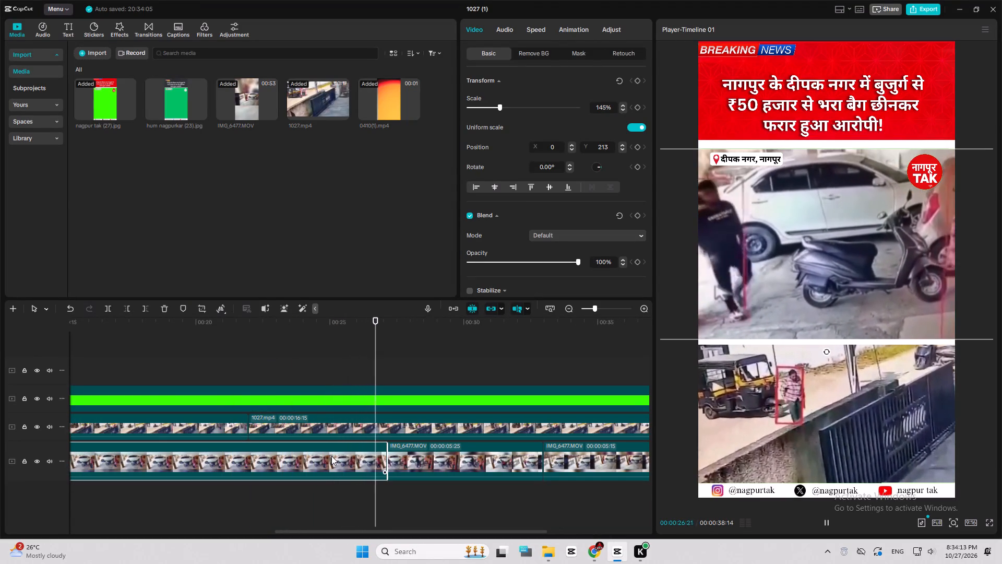
key(space)
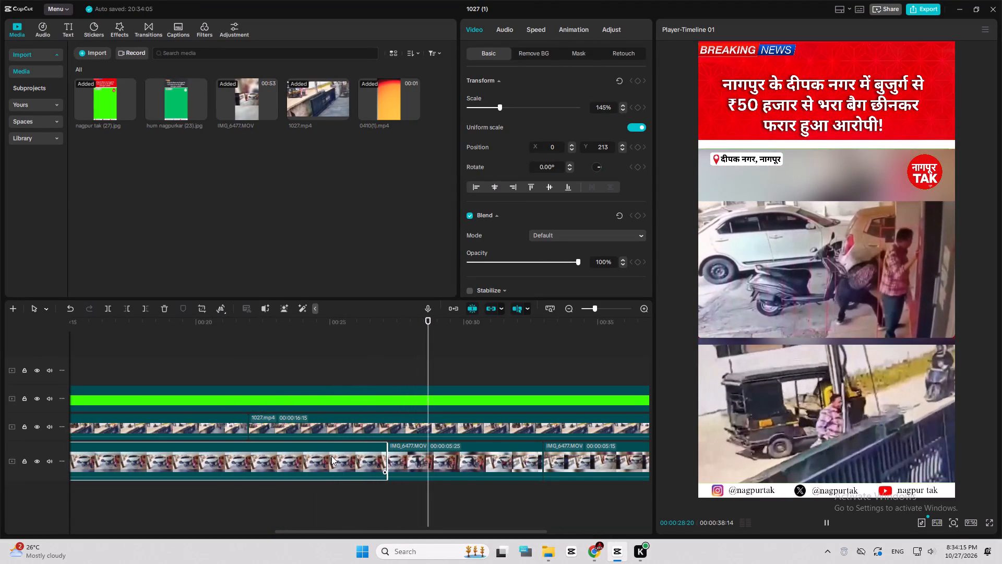
drag(332, 456, 277, 430)
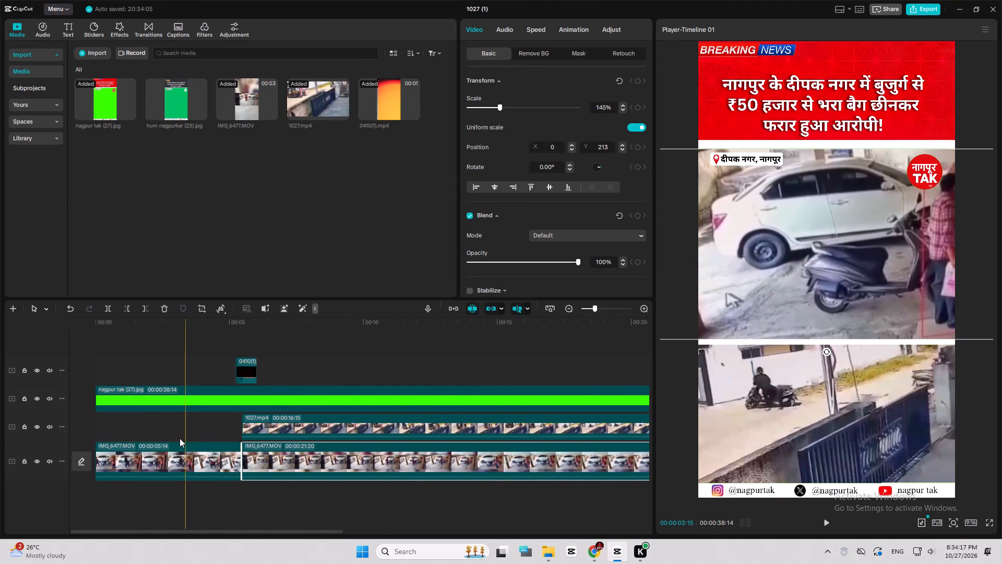
drag(177, 324, 86, 323)
key(space)
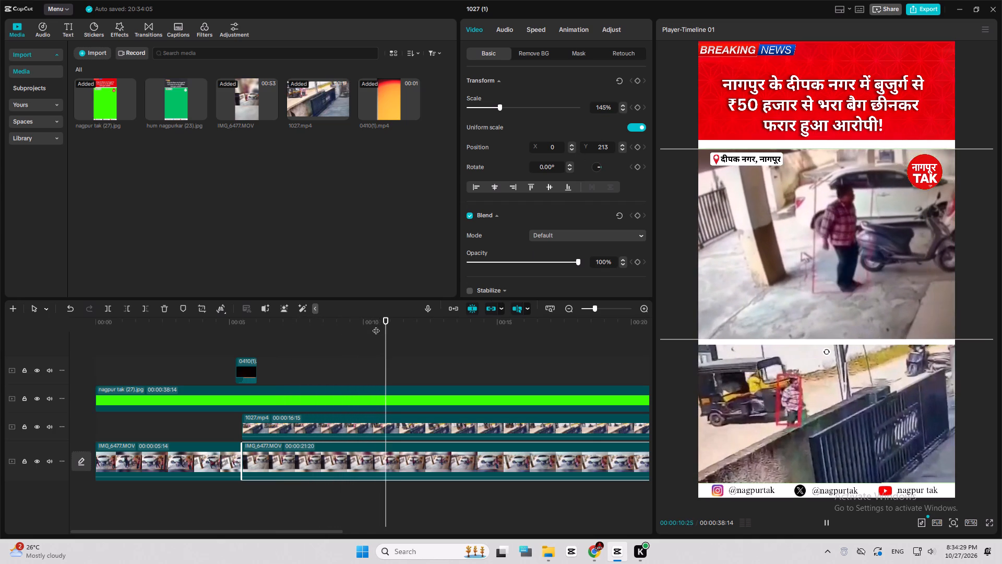
Add a transform keyframe to the second IMG_6477.MOV clip at about 8.5 seconds.
drag(375, 325, 326, 325)
click(637, 81)
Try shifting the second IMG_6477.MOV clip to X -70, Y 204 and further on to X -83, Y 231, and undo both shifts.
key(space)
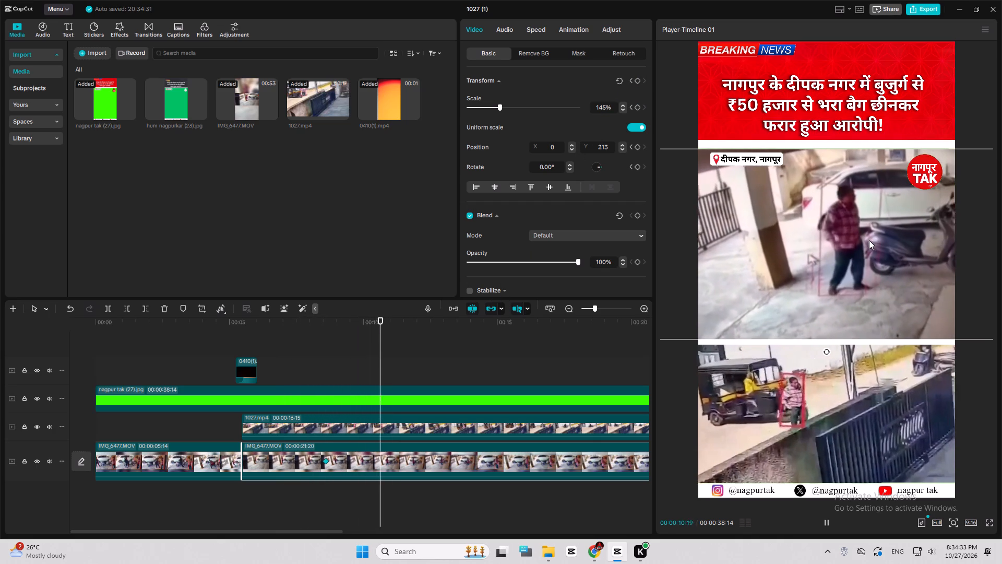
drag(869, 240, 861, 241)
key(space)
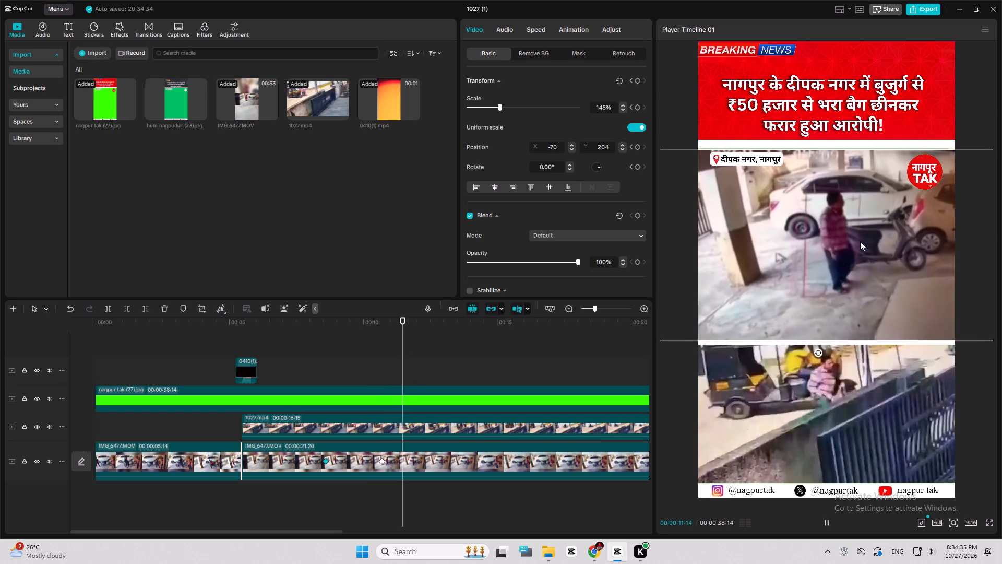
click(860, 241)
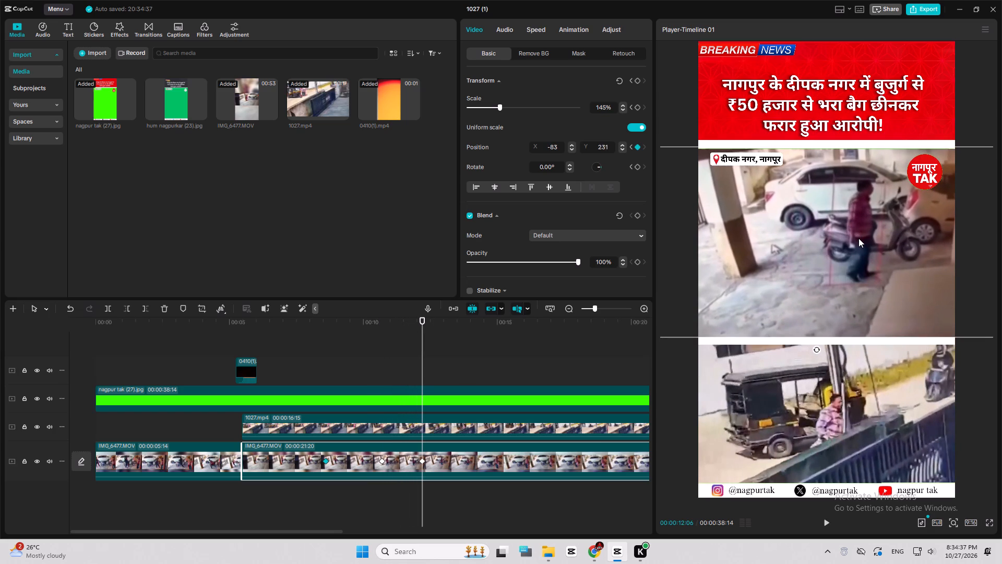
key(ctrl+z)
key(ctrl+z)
Keyframe the second IMG_6477.MOV clip at 00:00:13:12, shifting its position to X -268, Y 217.
key(space)
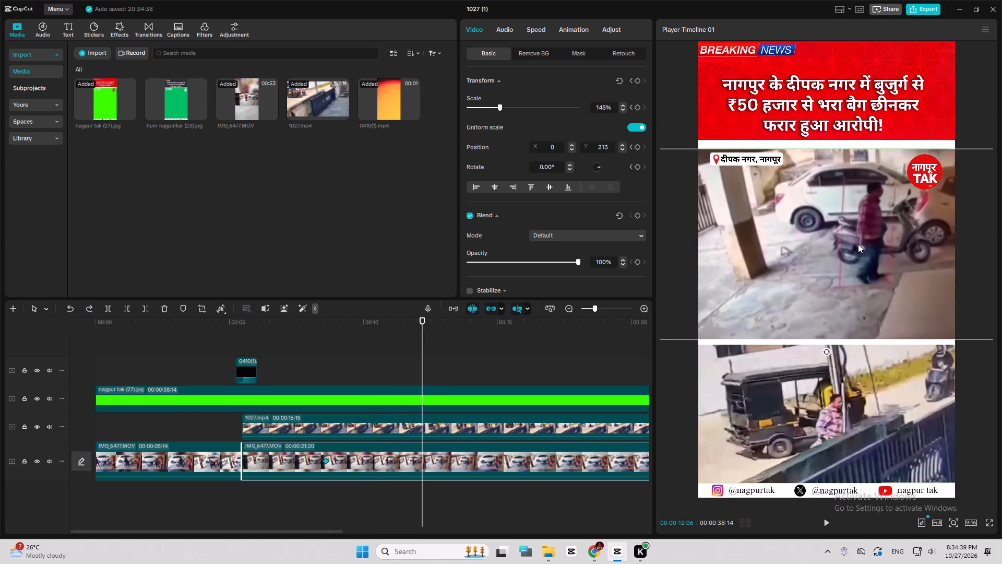
key(space)
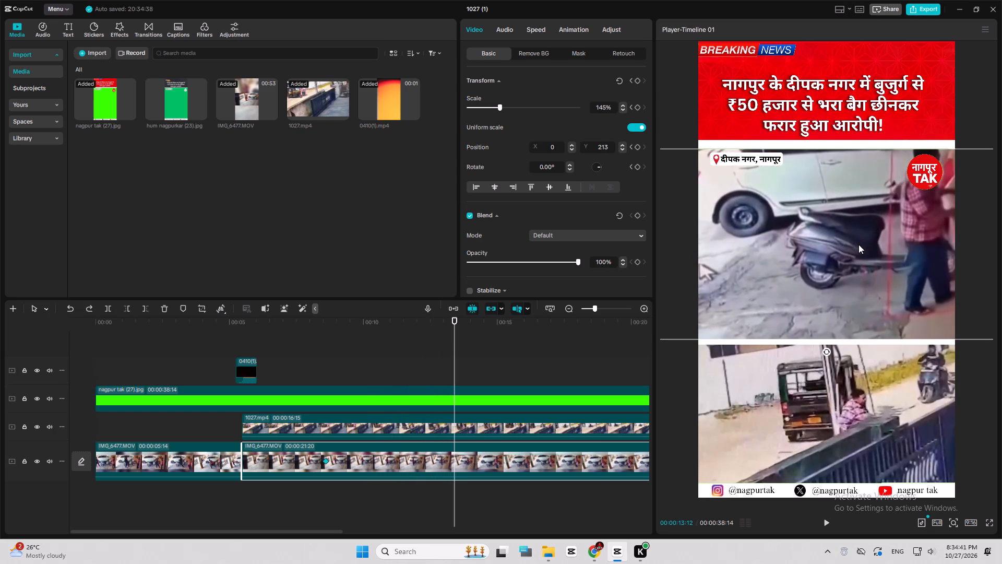
drag(858, 244, 854, 244)
drag(497, 107, 506, 114)
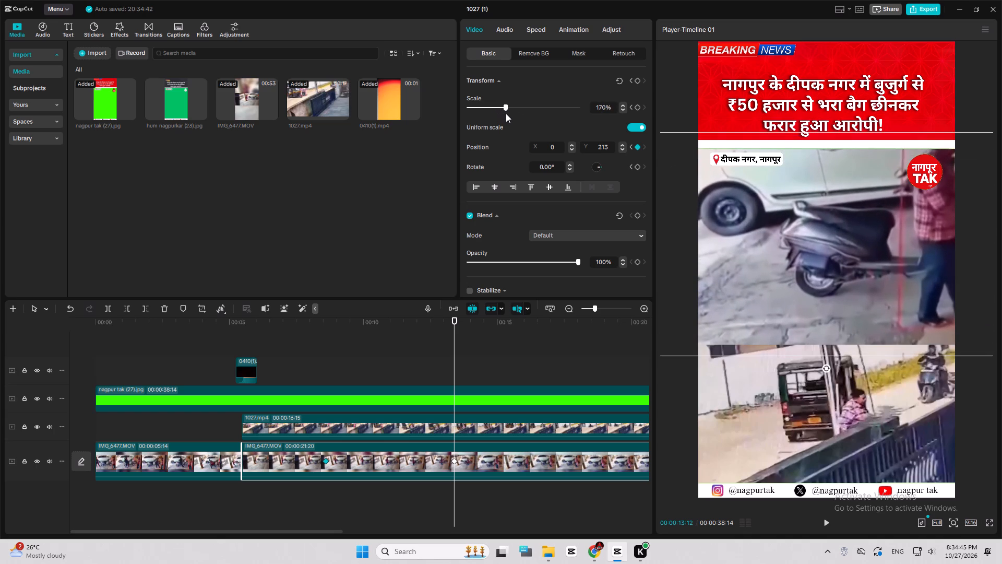
key(ctrl+z)
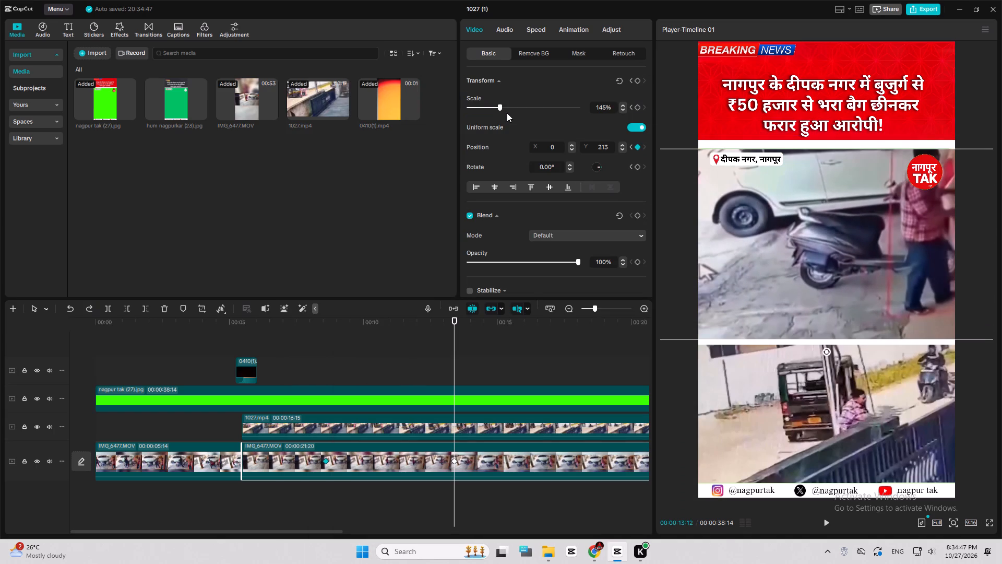
drag(867, 229, 837, 227)
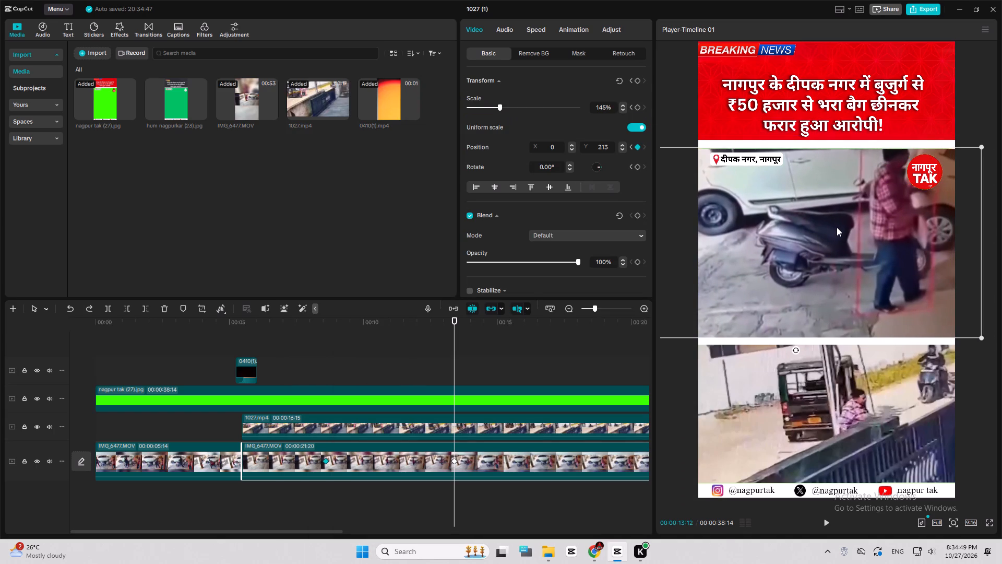
drag(837, 227, 836, 228)
Delete the last two IMG_6477.MOV clips and extend the second clip to the template's end at 00:00:38:14.
key(space)
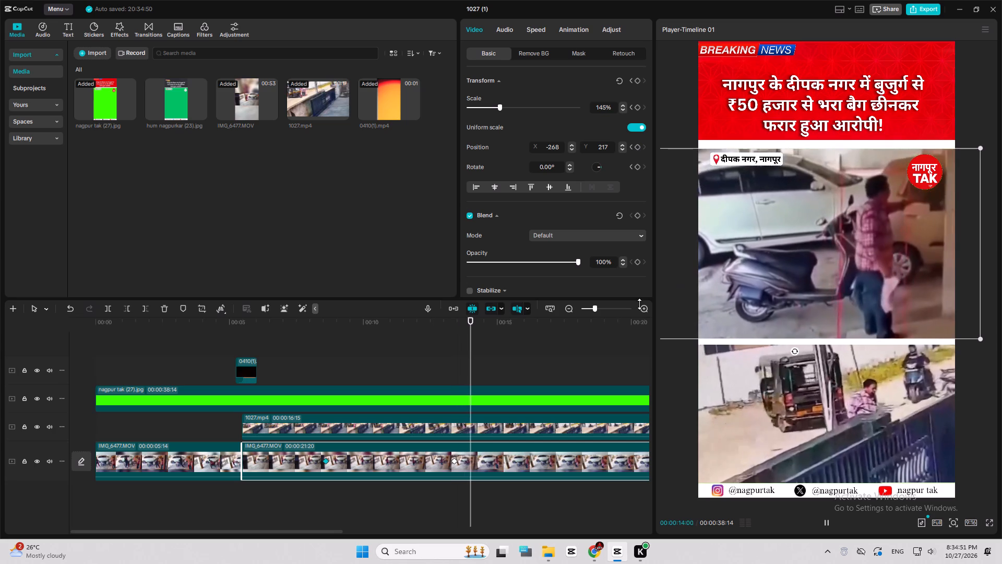
click(489, 439)
click(489, 439)
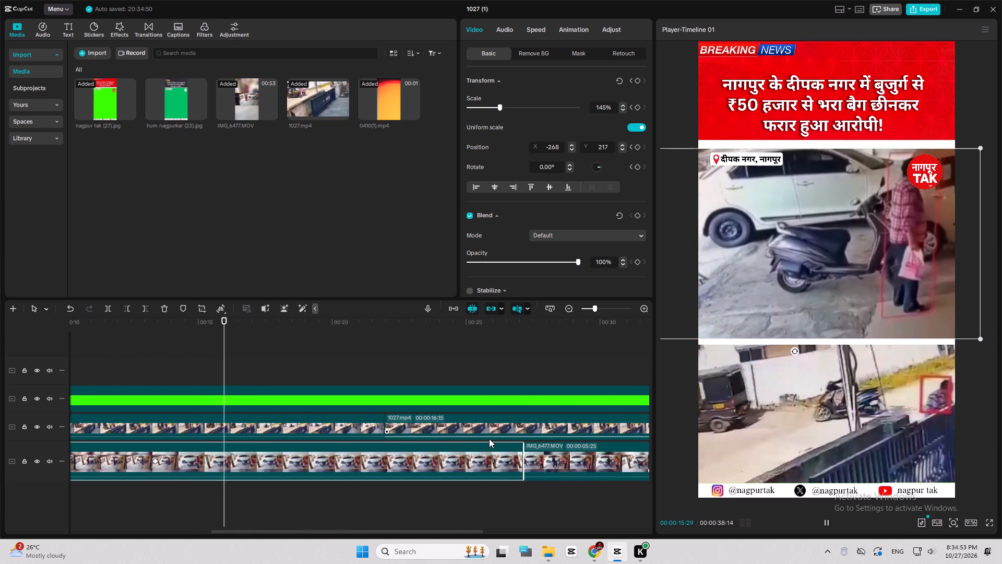
click(489, 439)
click(489, 439)
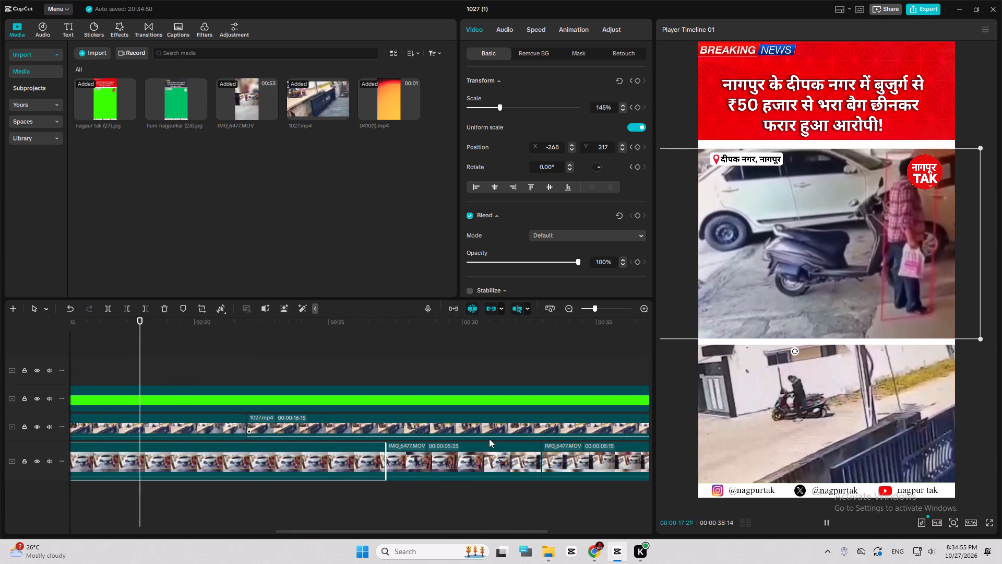
click(489, 439)
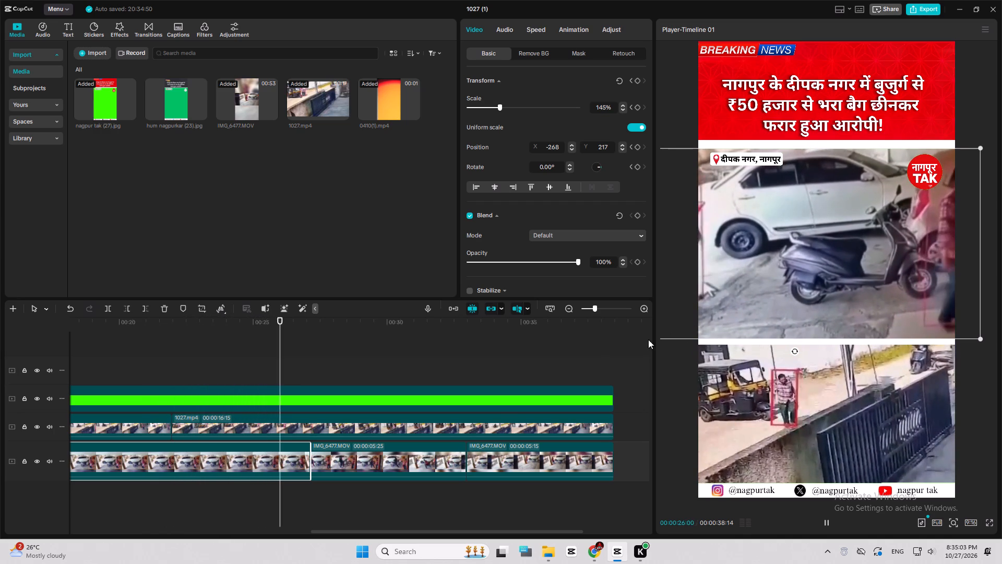
key(space)
click(431, 451)
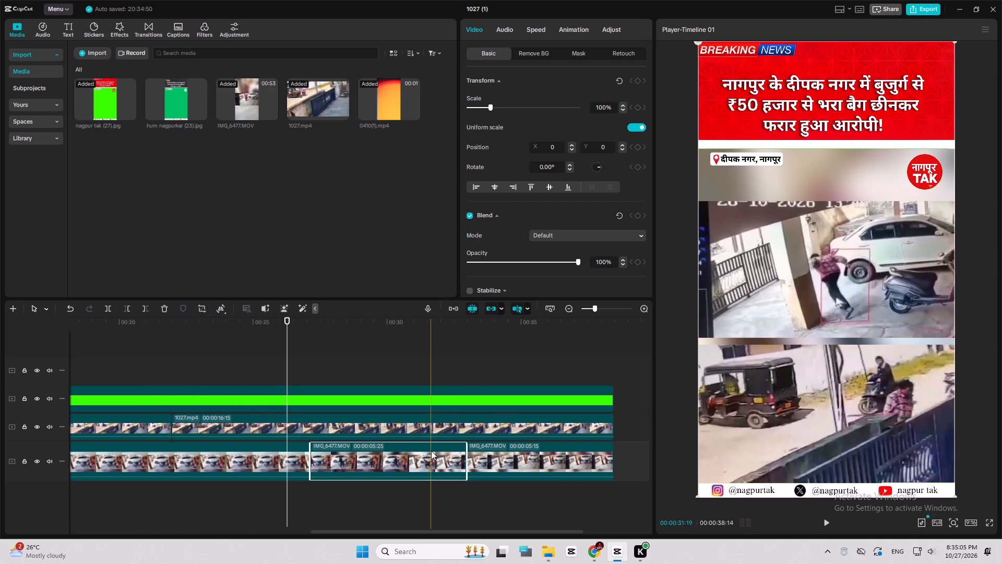
key(Delete)
click(502, 448)
key(Delete)
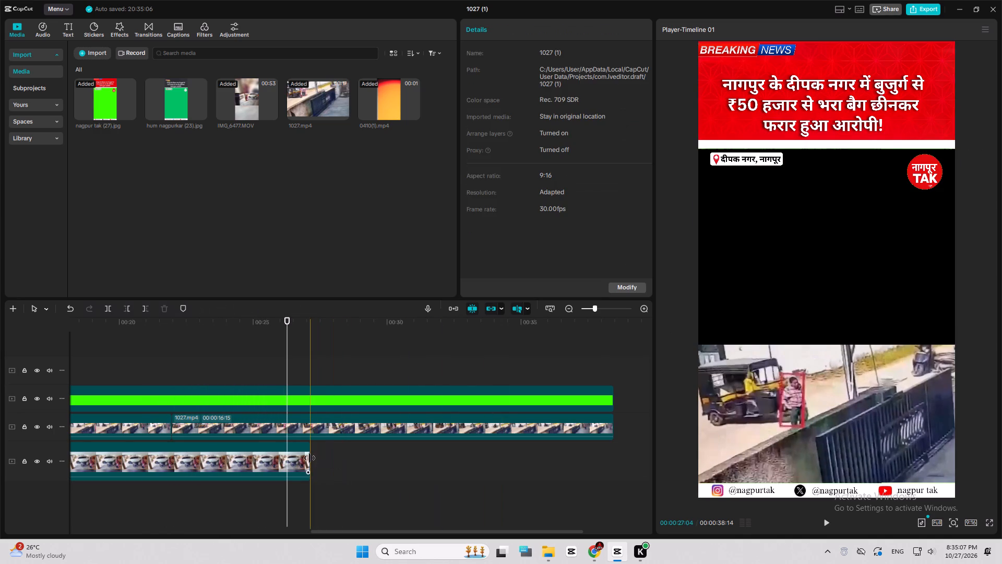
drag(309, 458, 615, 467)
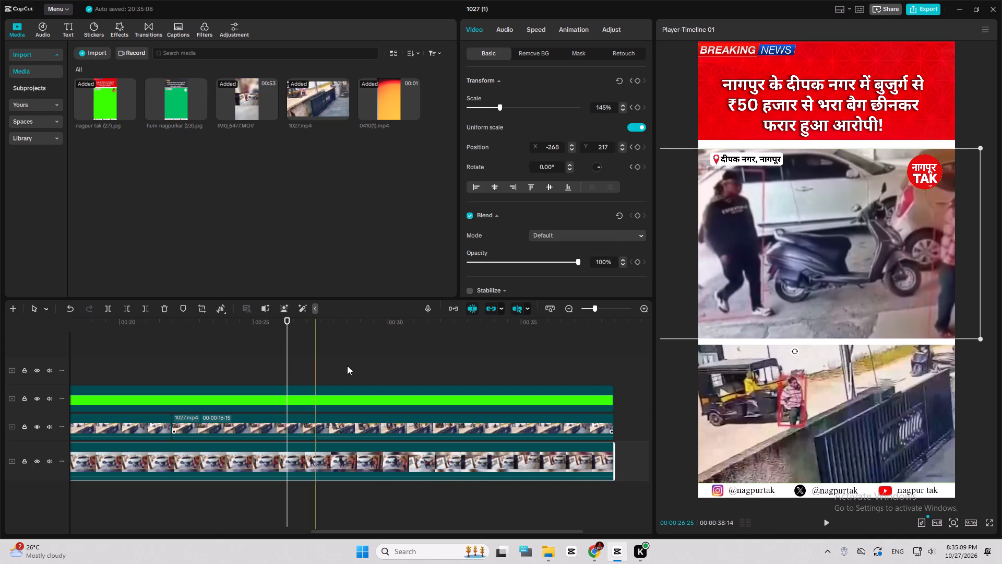
Reposition the extended IMG_6477.MOV clip to X 97, Y 213 with a keyframe at 00:00:31:01.
key(space)
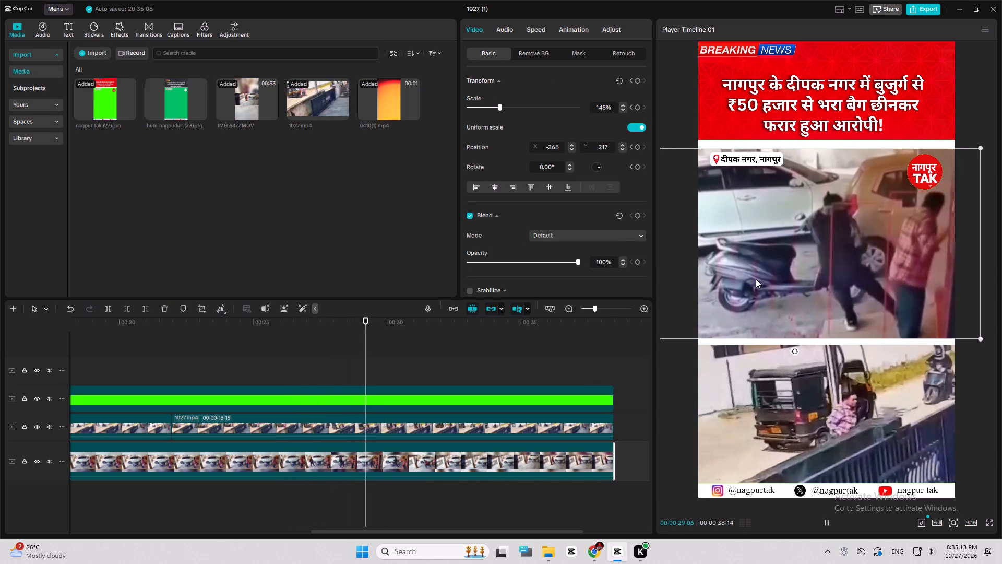
key(space)
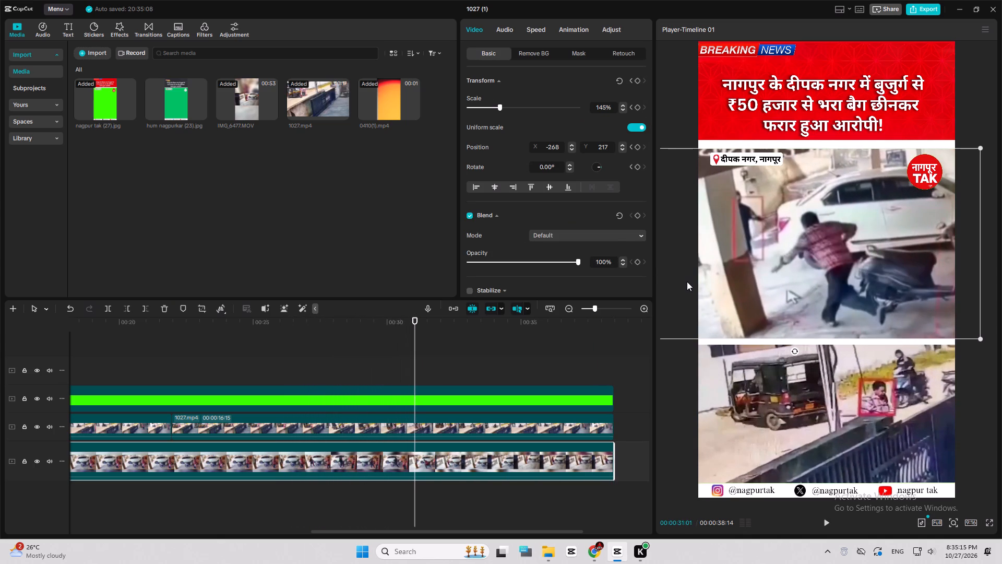
drag(676, 281, 707, 282)
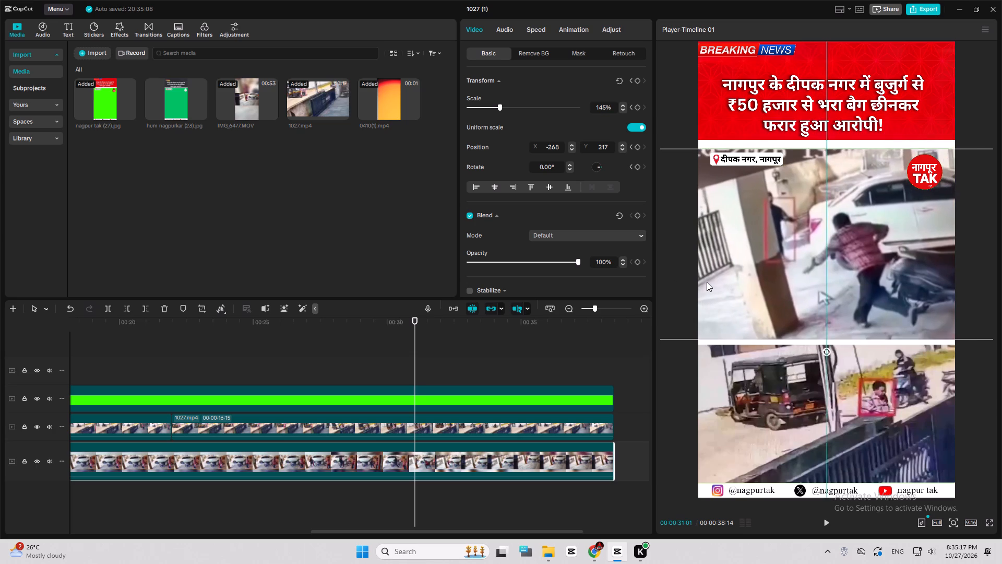
drag(707, 282, 719, 282)
Keyframe the same clip's position to X 259, Y 209 at about 32 seconds and X 123, Y 217 at about 34 seconds.
key(space)
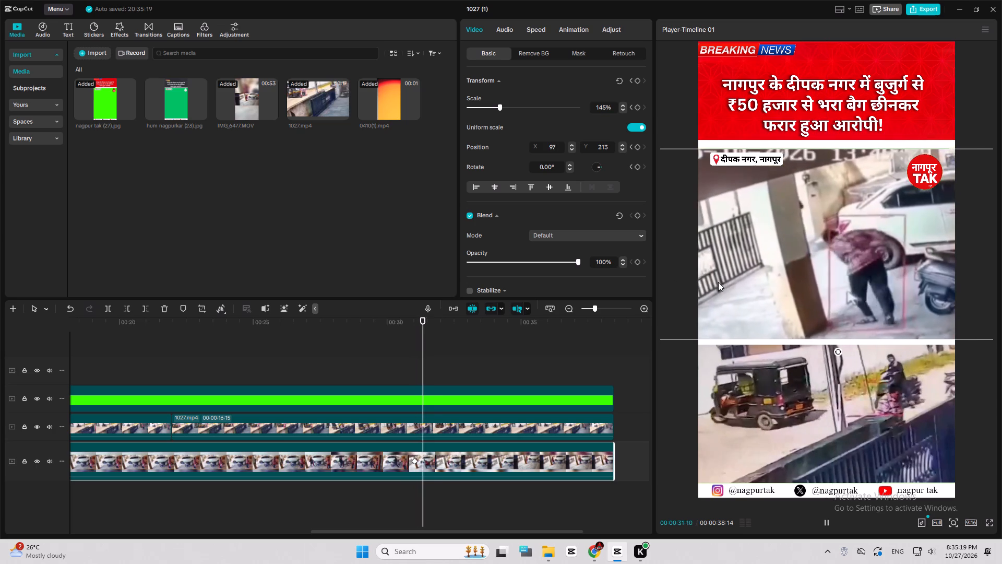
key(space)
drag(691, 280, 710, 281)
key(space)
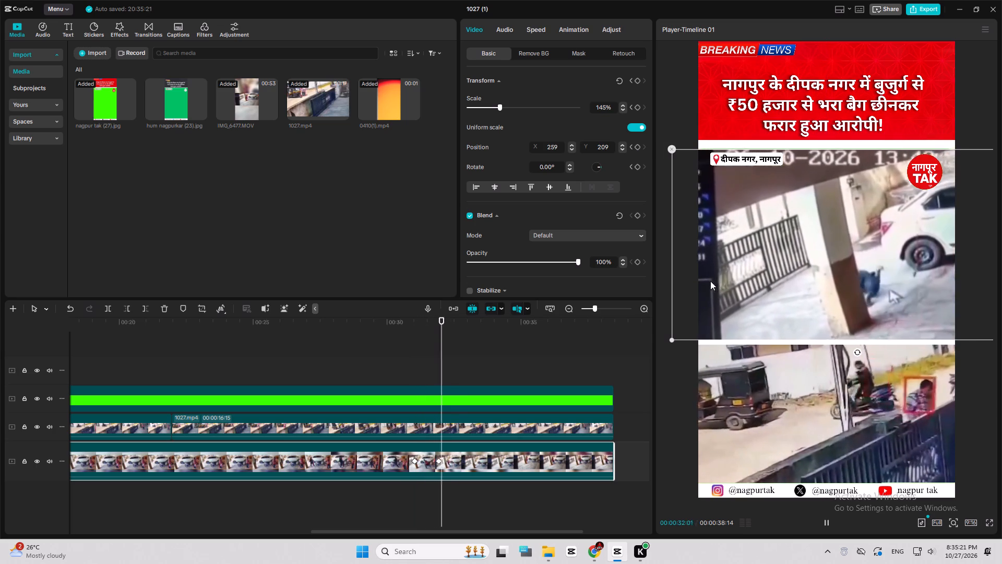
drag(709, 281, 693, 280)
Split the template and both stacked videos at 00:00:33:26 and delete everything after the cut.
key(space)
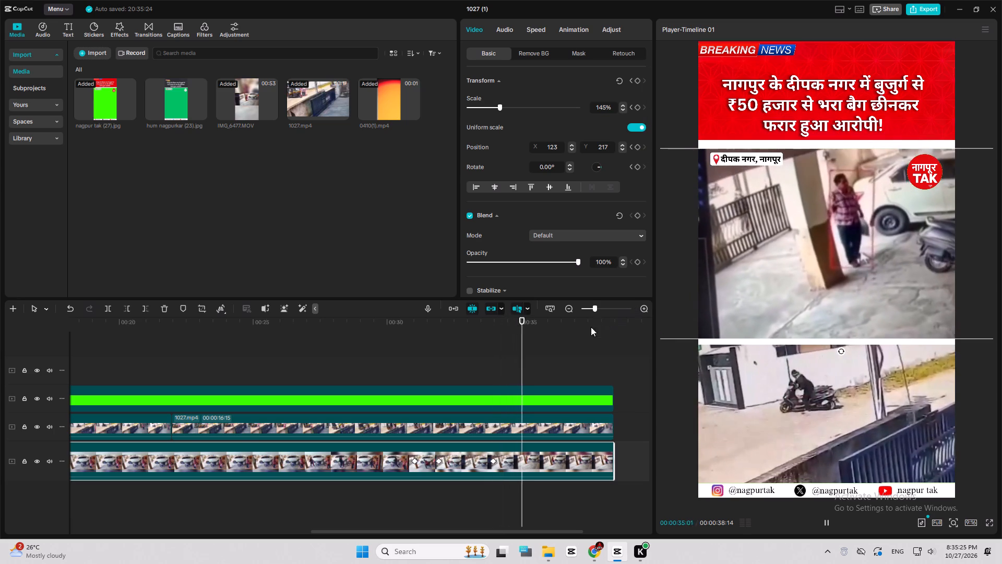
key(space)
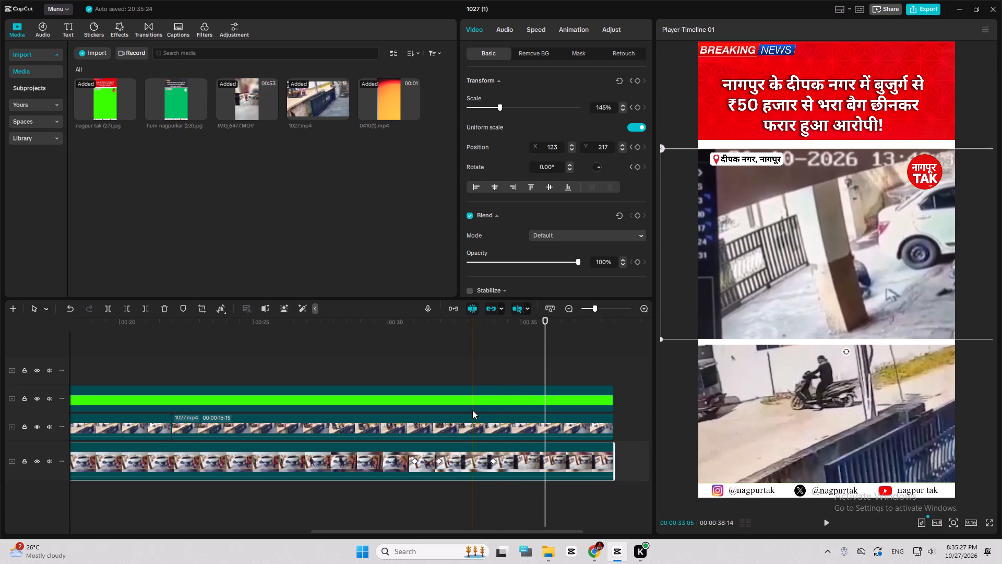
key(space)
key(space)
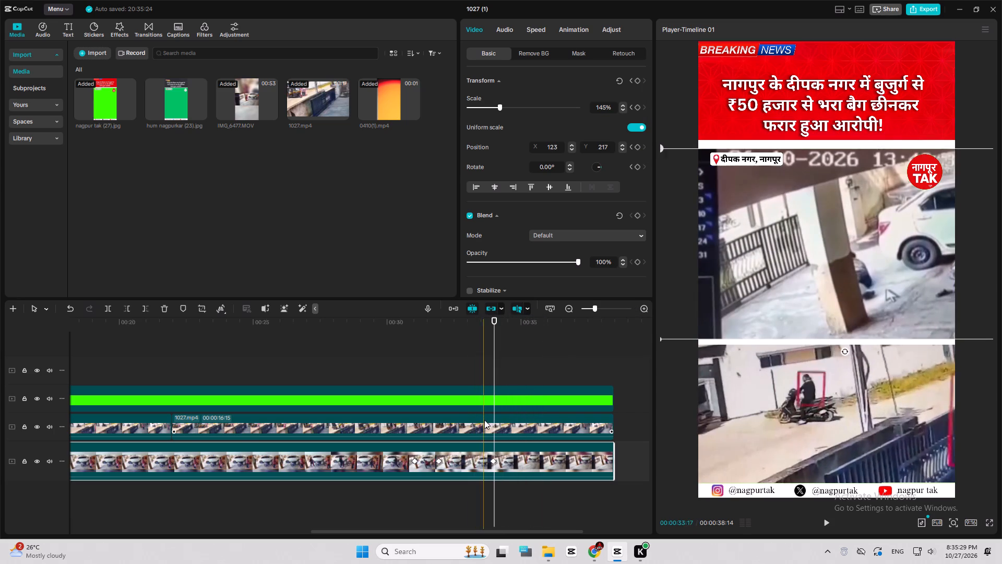
click(490, 425)
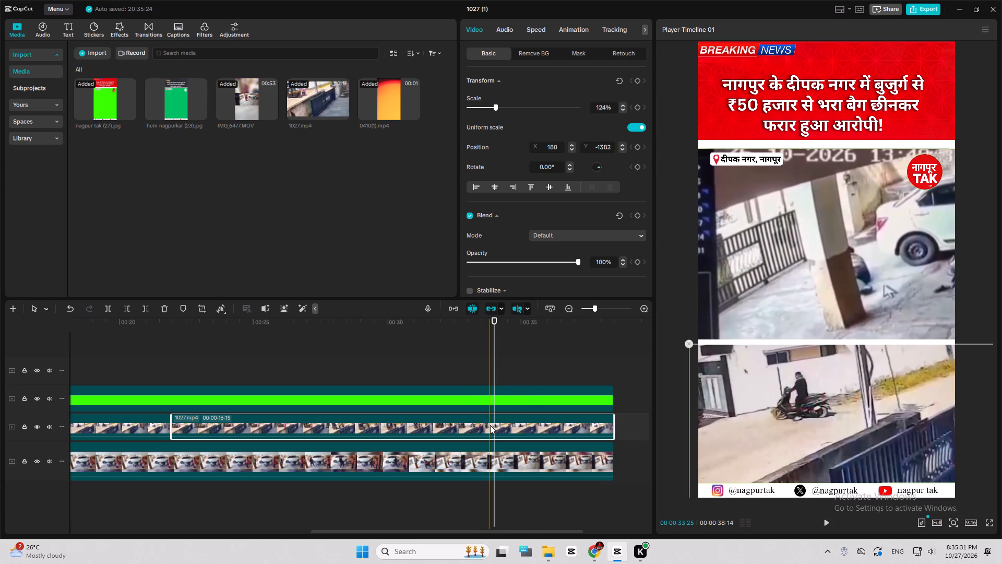
key(ctrl+shift+b)
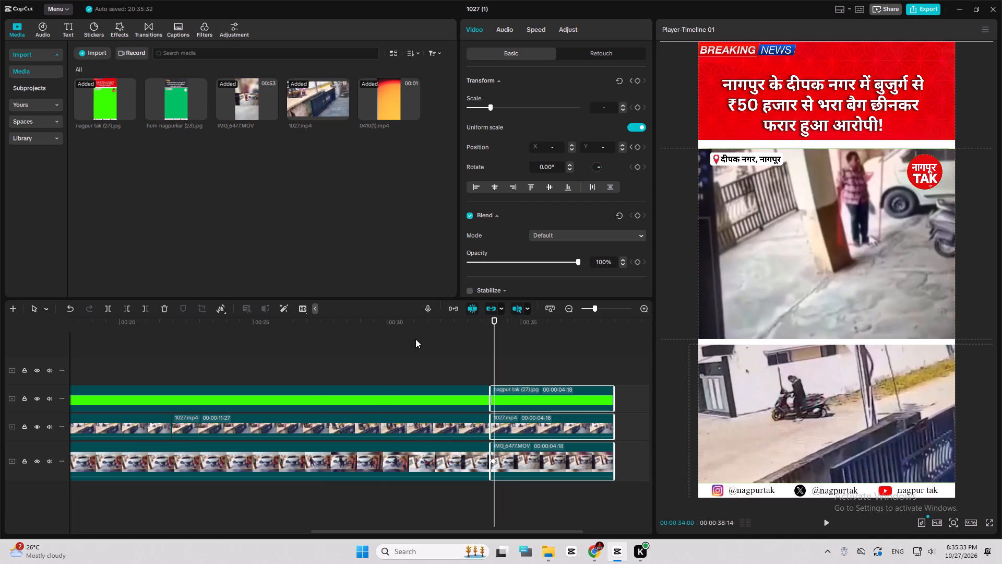
click(161, 310)
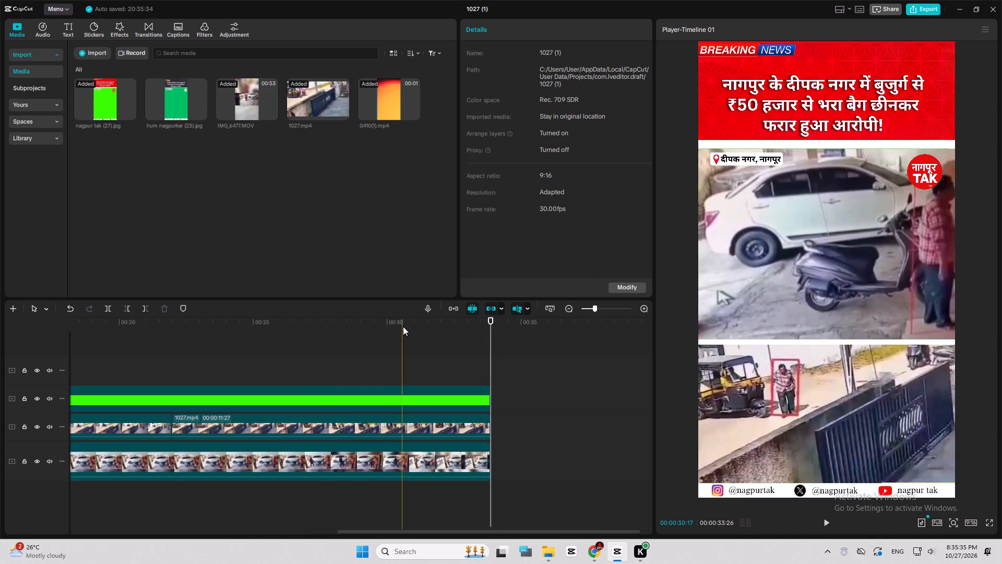
Replay the shortened timeline from the start through the transition into the stacked section, and return to the beginning.
drag(404, 322, 0, 322)
key(space)
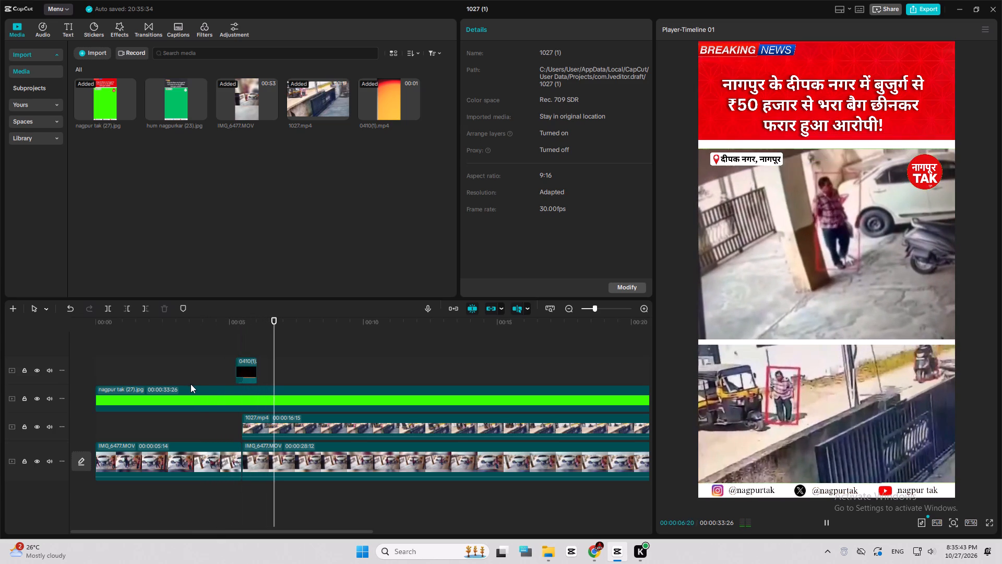
ctrl+scroll(215, 418, down, 6)
key(space)
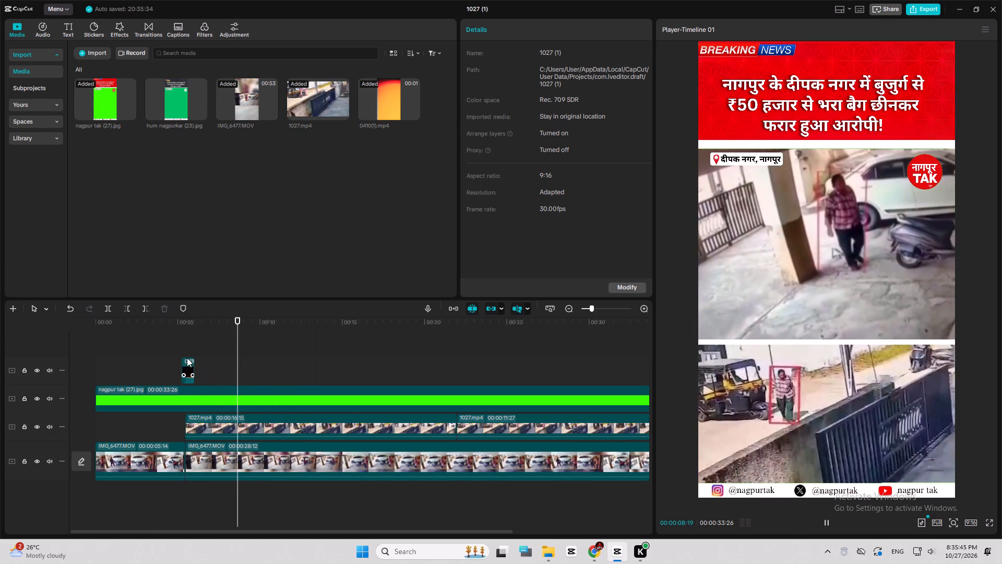
drag(172, 324, 54, 325)
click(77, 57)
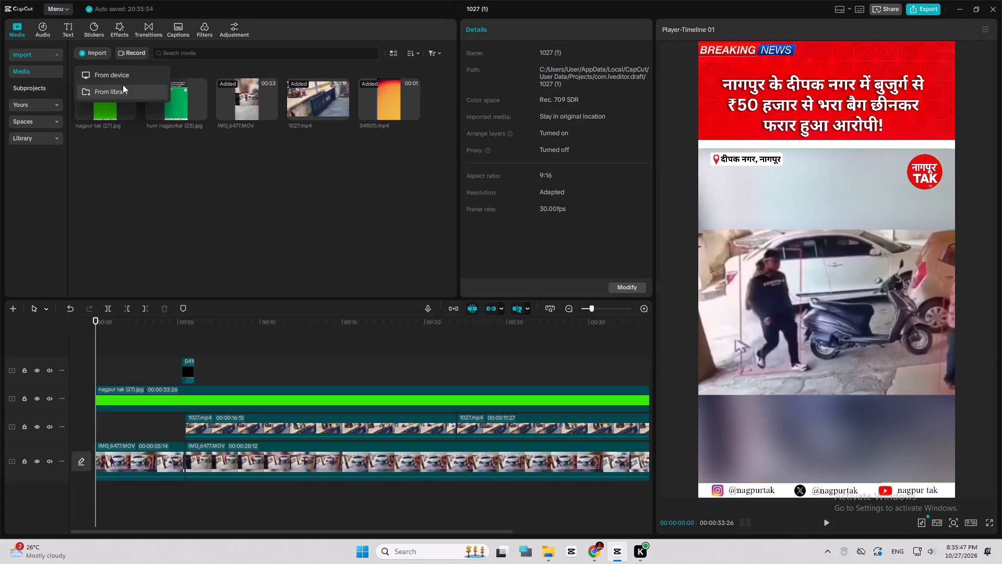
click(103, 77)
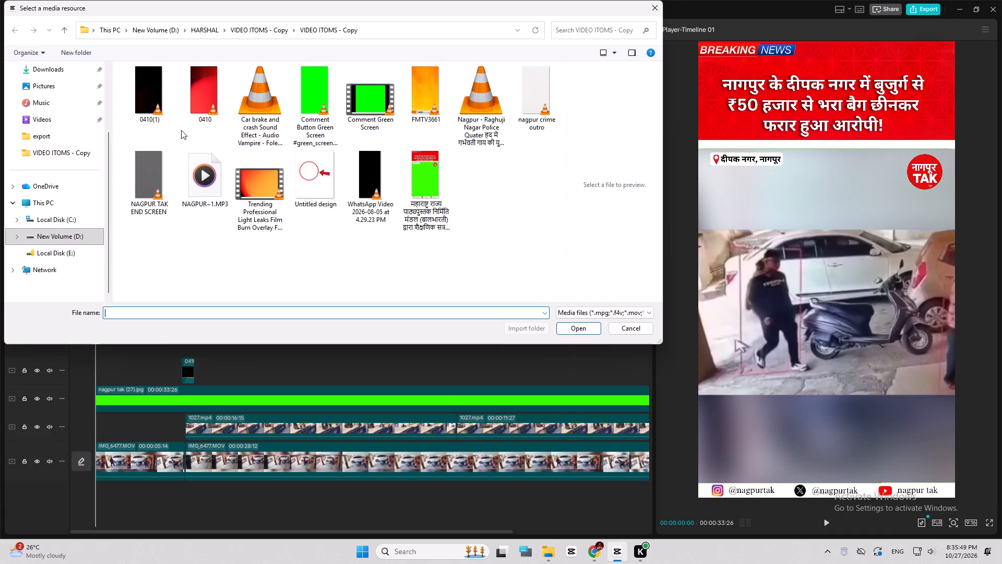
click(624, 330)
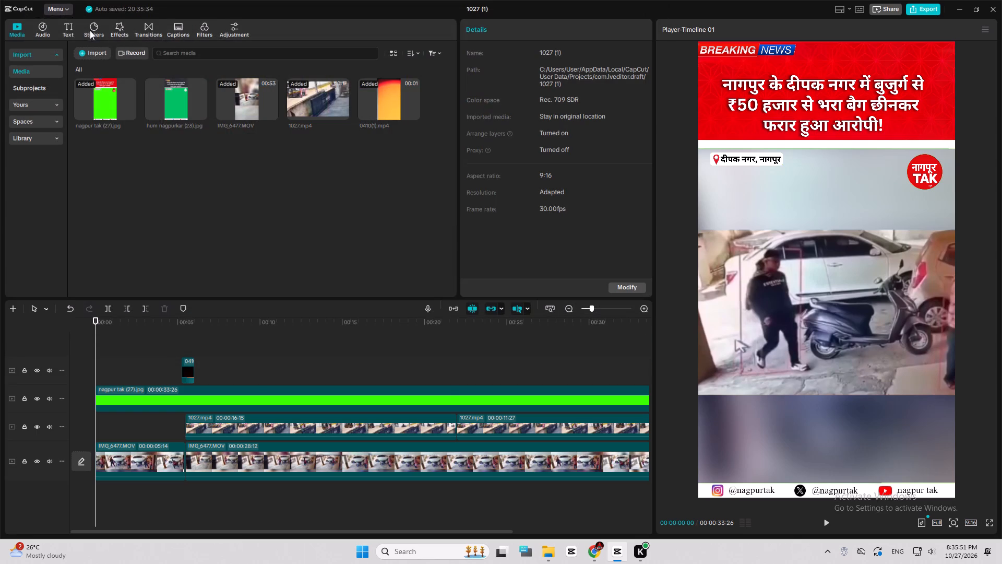
Add a default text layer reading NAGPUR TAK and extend it over the whole timeline to 00:00:33:26.
click(73, 29)
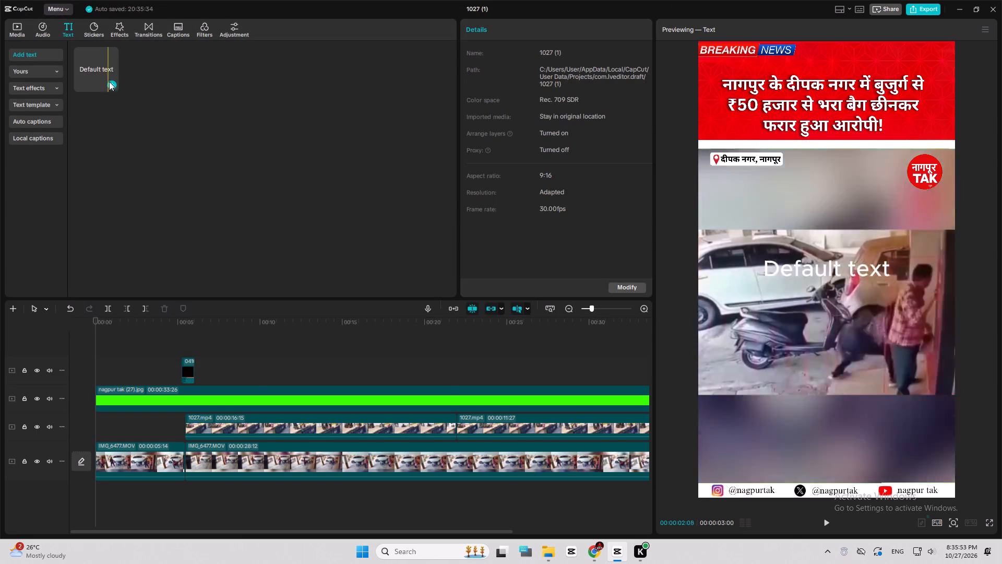
click(111, 85)
ctrl+scroll(150, 389, down, 12)
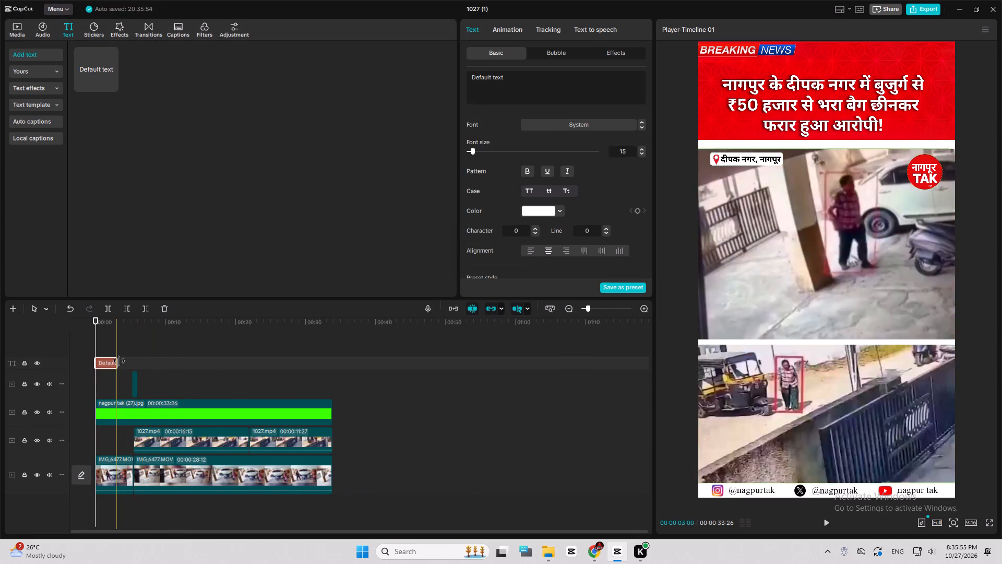
drag(119, 361, 331, 373)
drag(522, 80, 517, 79)
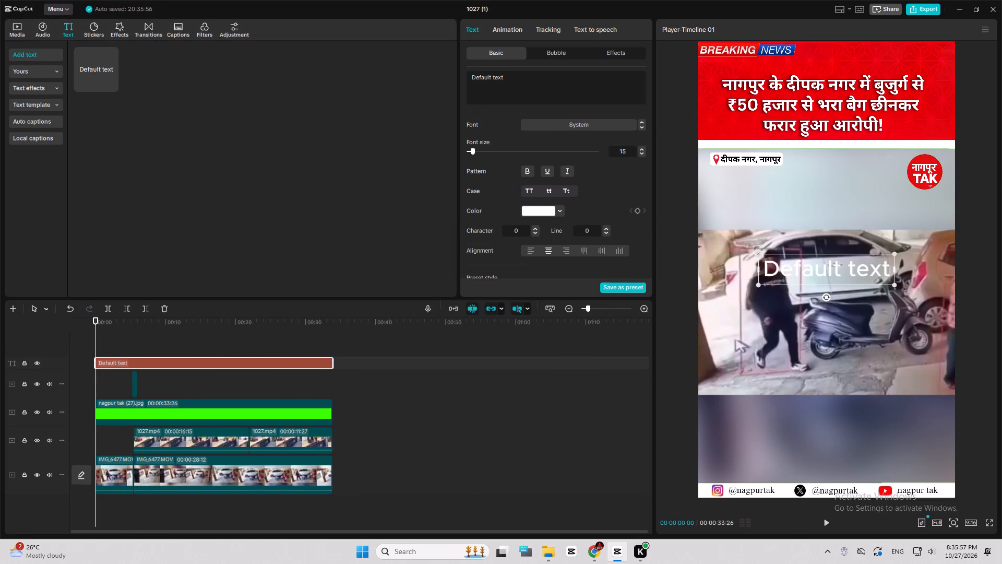
drag(517, 79, 359, 76)
text(NAGPUR TAK)
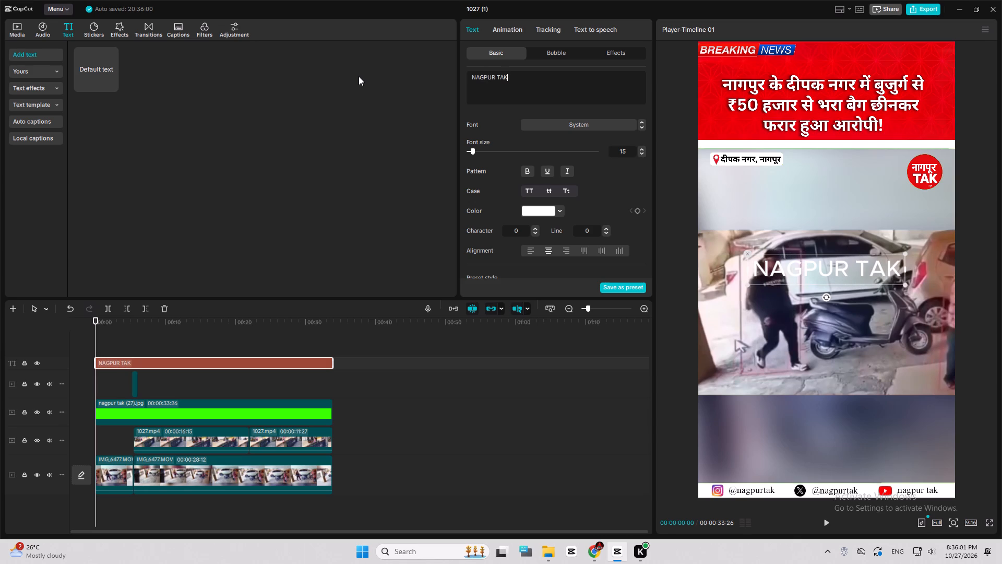
Search the fonts for arial and set the NAGPUR TAK text to Arial Black.
click(586, 128)
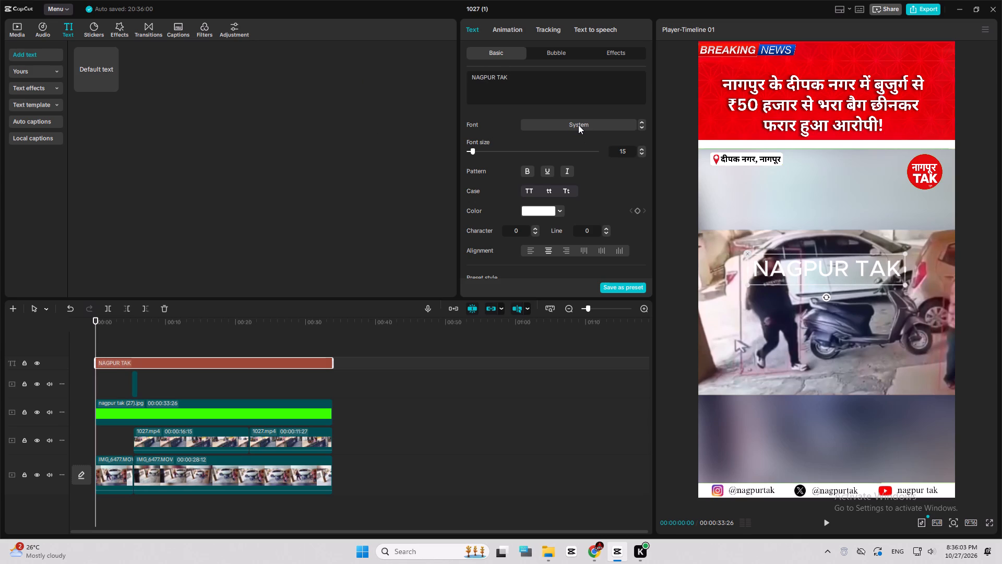
click(578, 125)
click(594, 123)
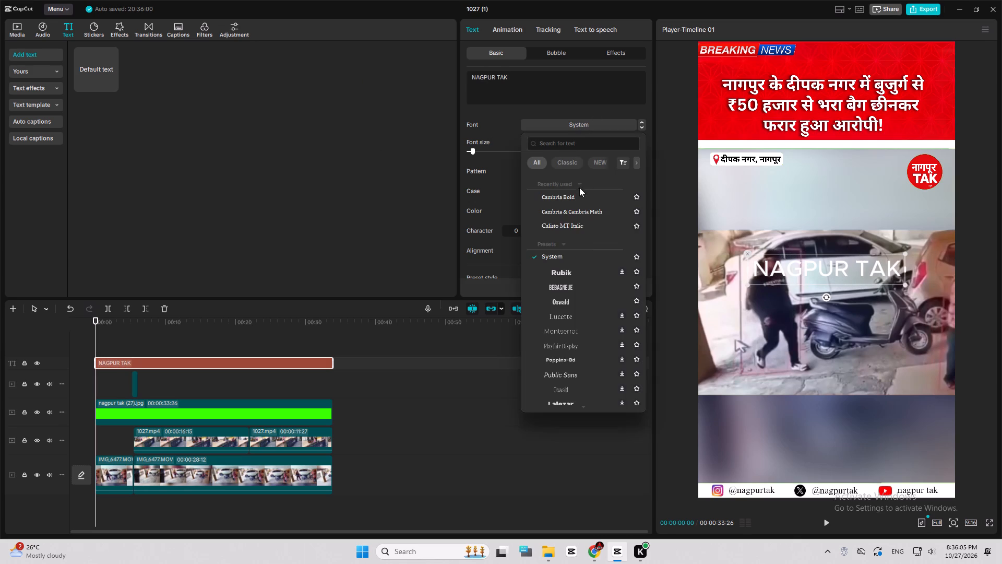
scroll(562, 240, up, 3)
click(563, 146)
key(a)
key(r)
key(i)
key(a)
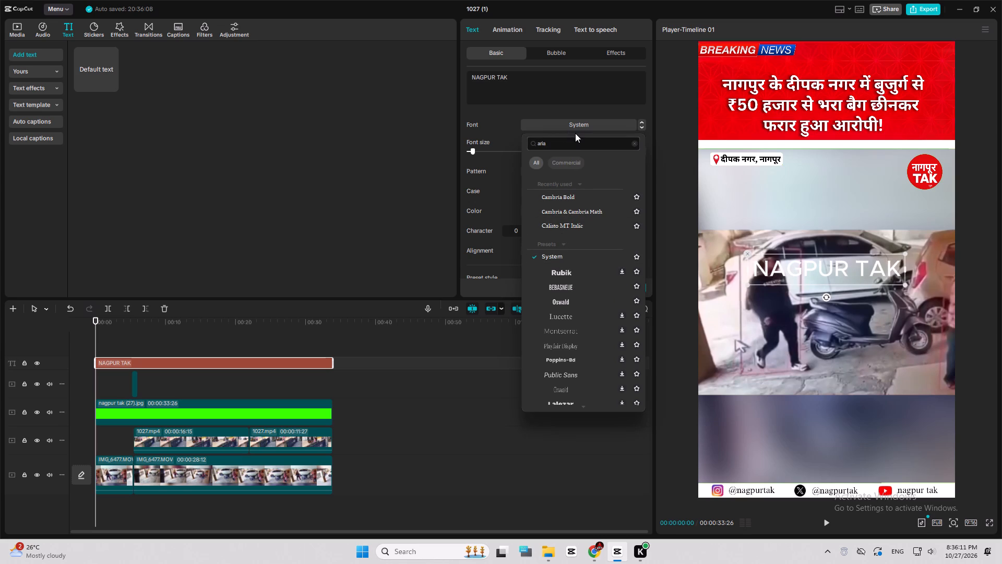
key(l)
key(Return)
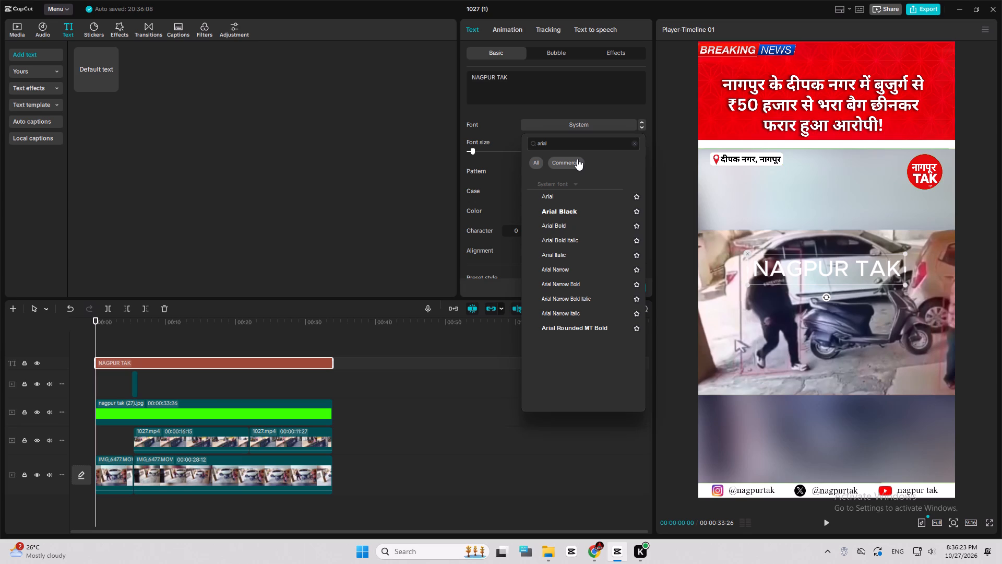
click(568, 213)
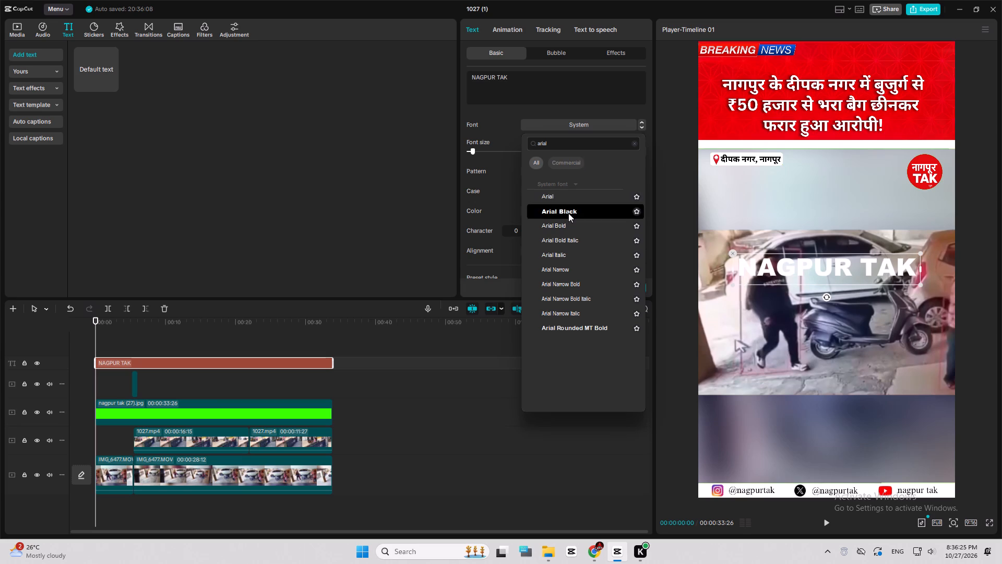
Set the NAGPUR TAK text's opacity to 32% to make it a faint watermark.
scroll(574, 206, down, 4)
scroll(504, 199, down, 1)
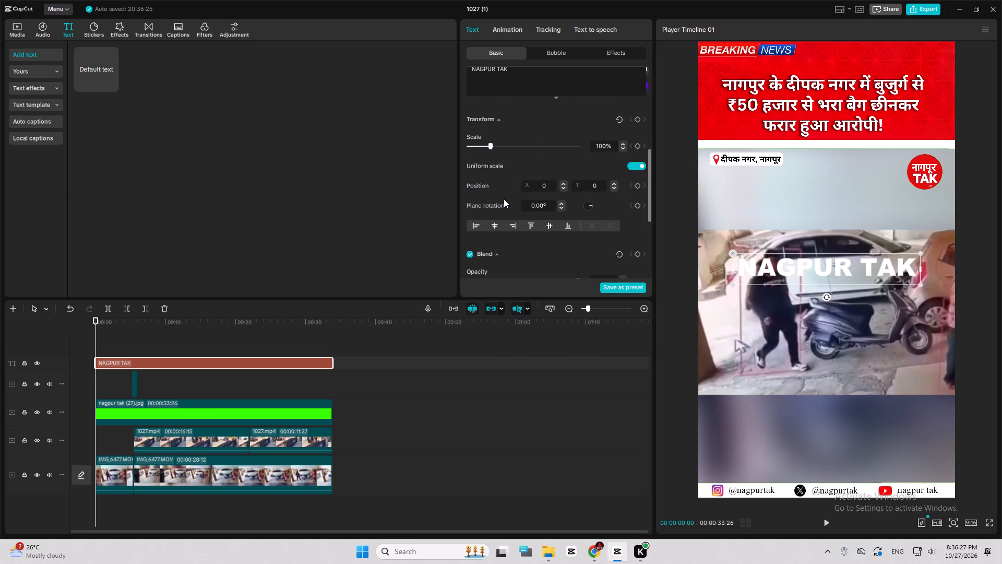
scroll(504, 199, down, 1)
click(504, 230)
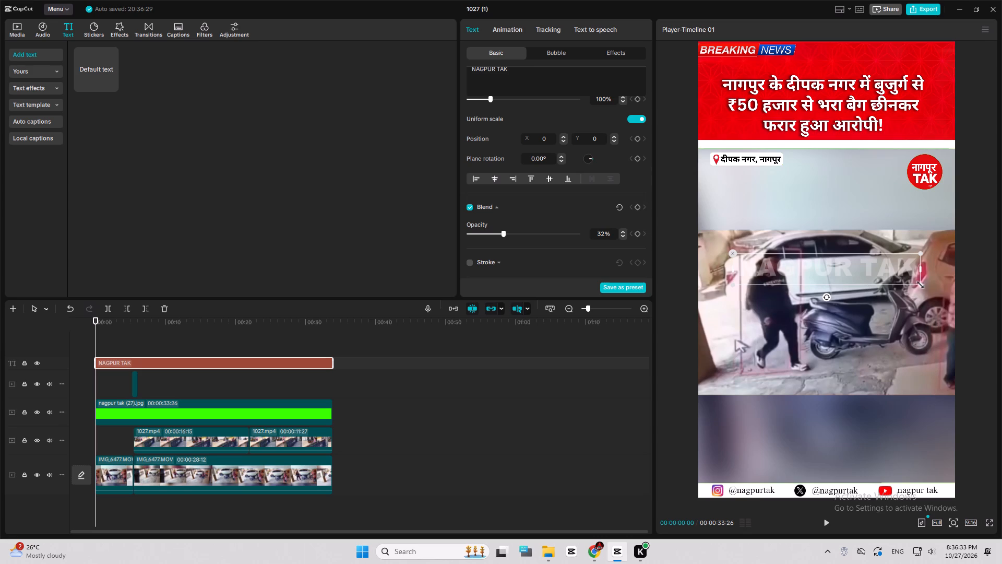
Scale the watermark text down to 76% and move it to X 999, Y 0, partly beyond the frame's right edge.
drag(918, 283, 883, 271)
click(837, 261)
drag(835, 272, 892, 283)
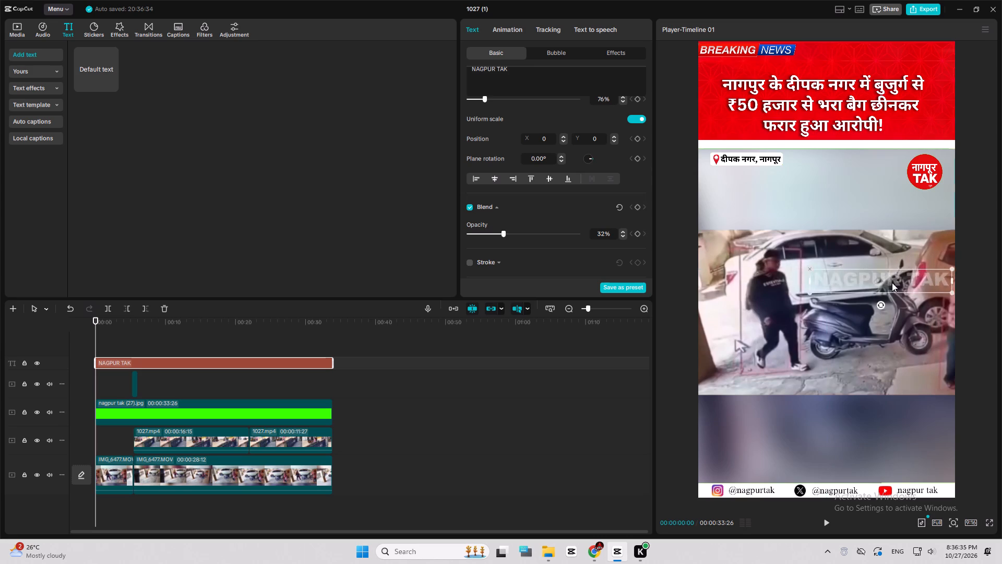
drag(892, 283, 954, 273)
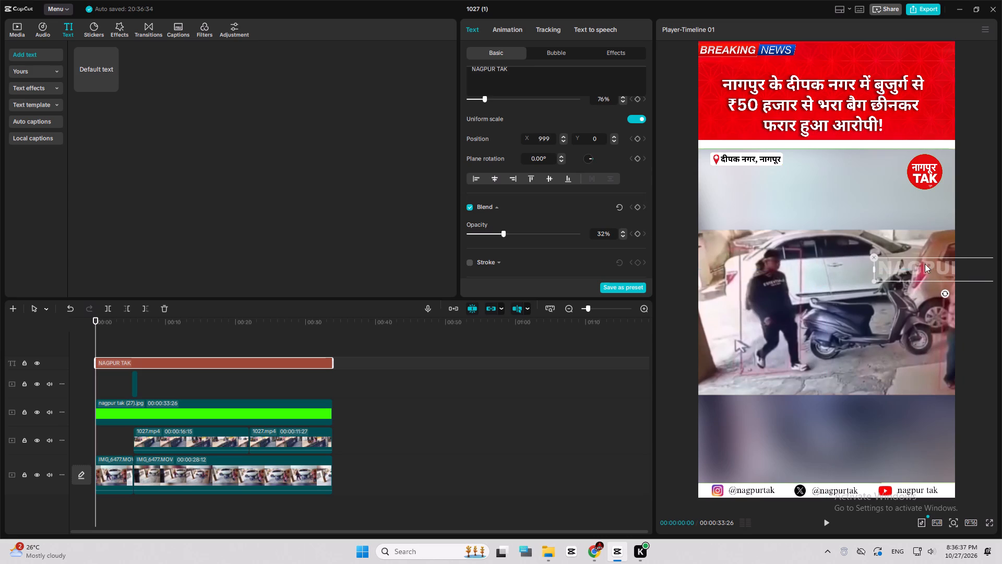
Keyframe the watermark's transform at the start and move it partly past the frame's left edge at 00:00:10:02.
scroll(567, 139, up, 4)
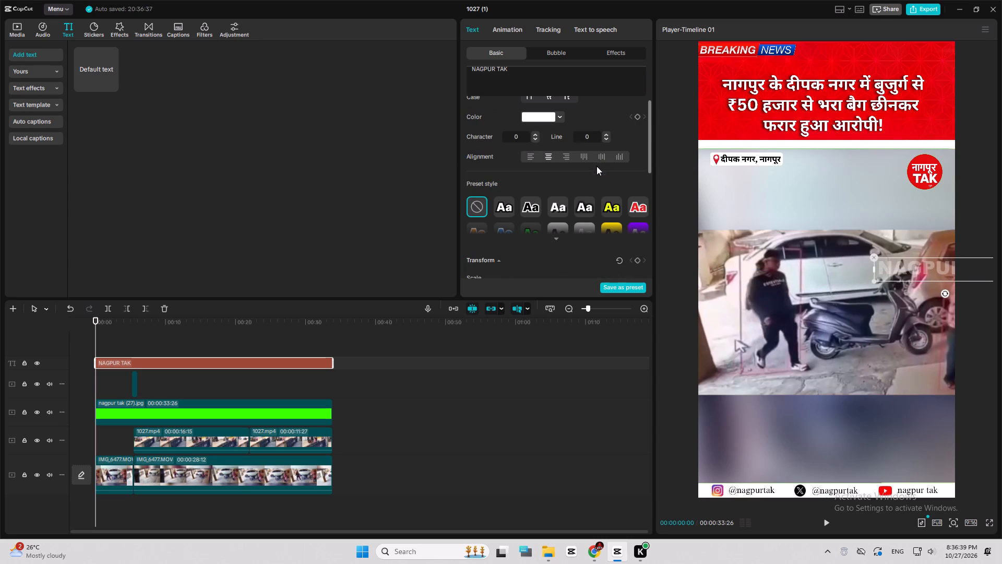
click(639, 261)
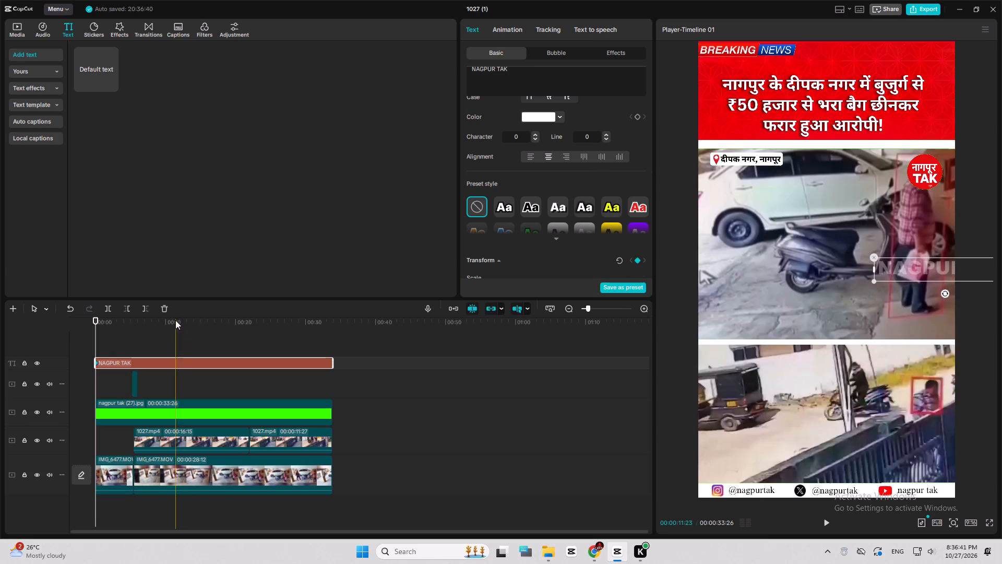
click(166, 319)
drag(947, 266, 923, 266)
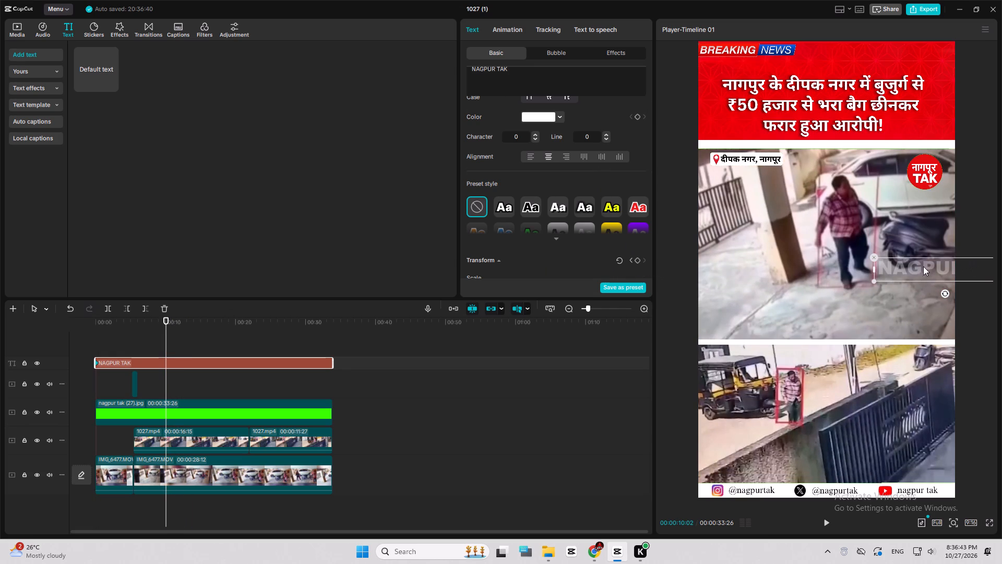
drag(923, 266, 733, 267)
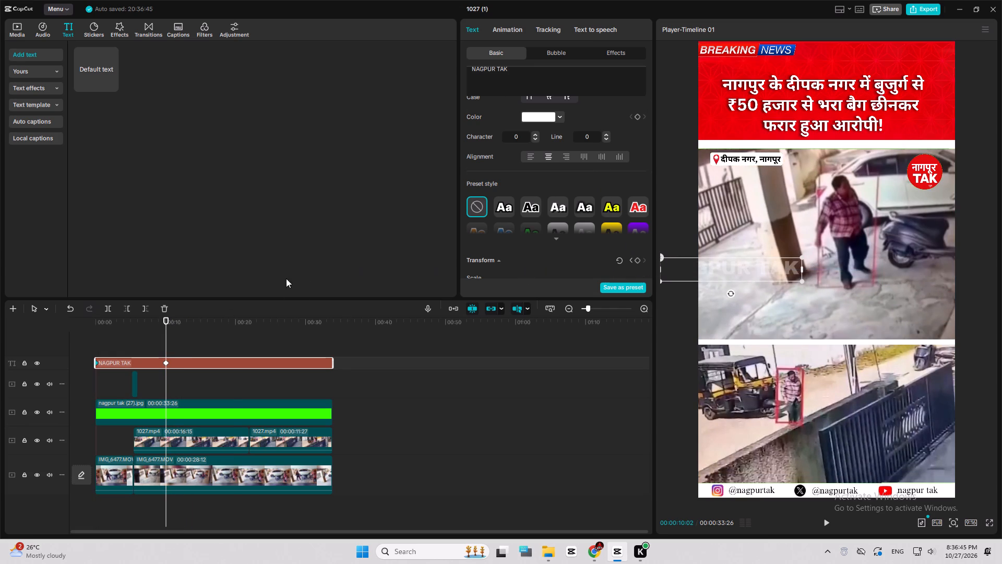
Keyframe the watermark back at the frame's right edge at 00:00:20:10 and partly past the left edge at 00:00:29:27.
click(237, 322)
drag(711, 277, 807, 283)
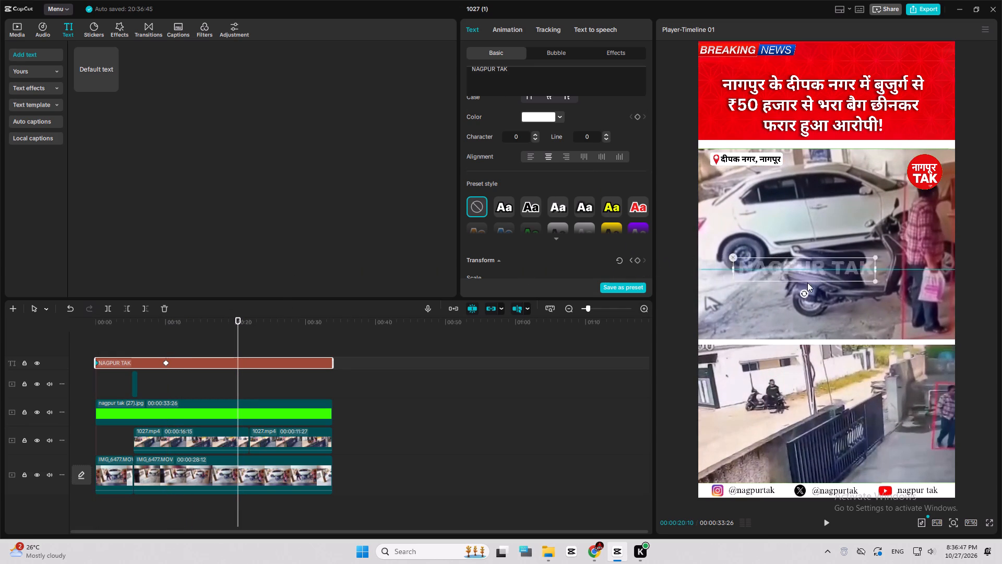
drag(807, 283, 888, 277)
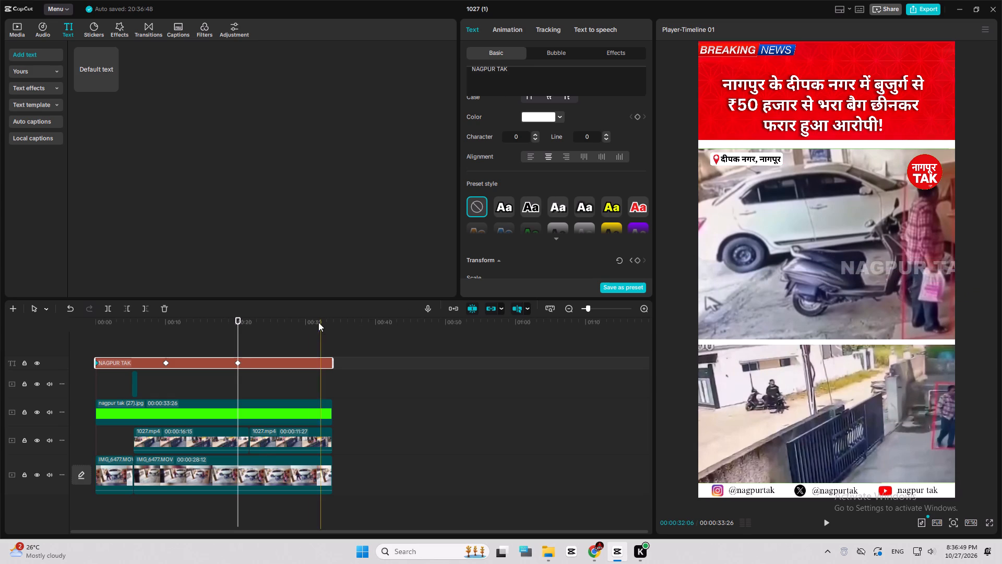
click(305, 321)
drag(916, 269, 738, 263)
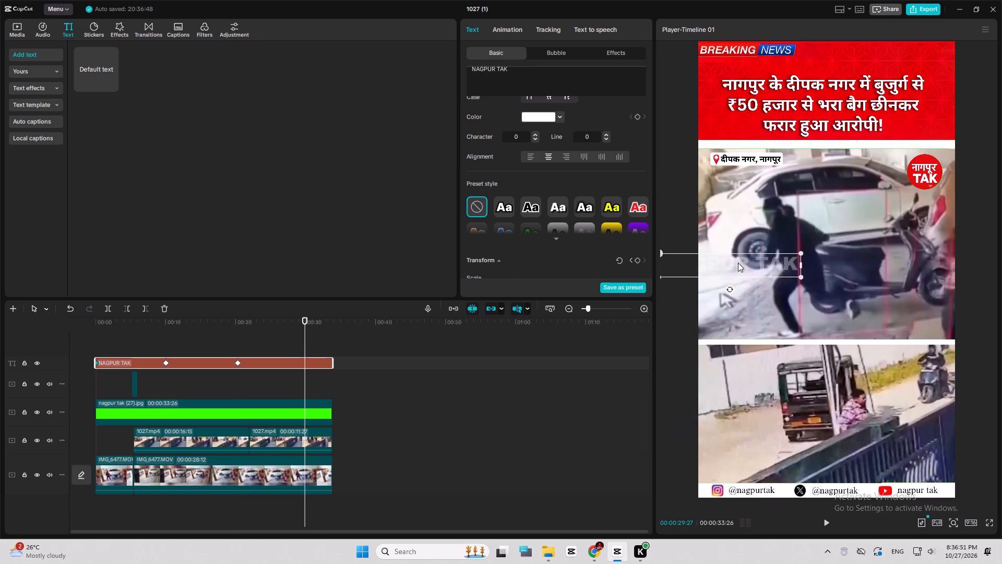
drag(738, 263, 739, 264)
drag(743, 271, 739, 276)
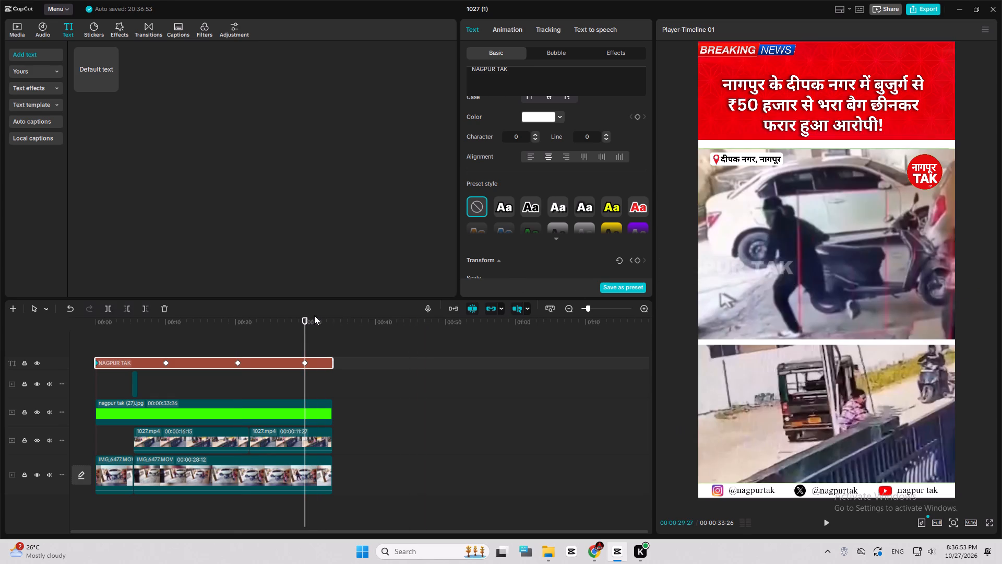
Shift the watermark's last keyframe to the layer's end, the third to about 23.5 seconds and the second to about 12 seconds.
drag(306, 361, 385, 372)
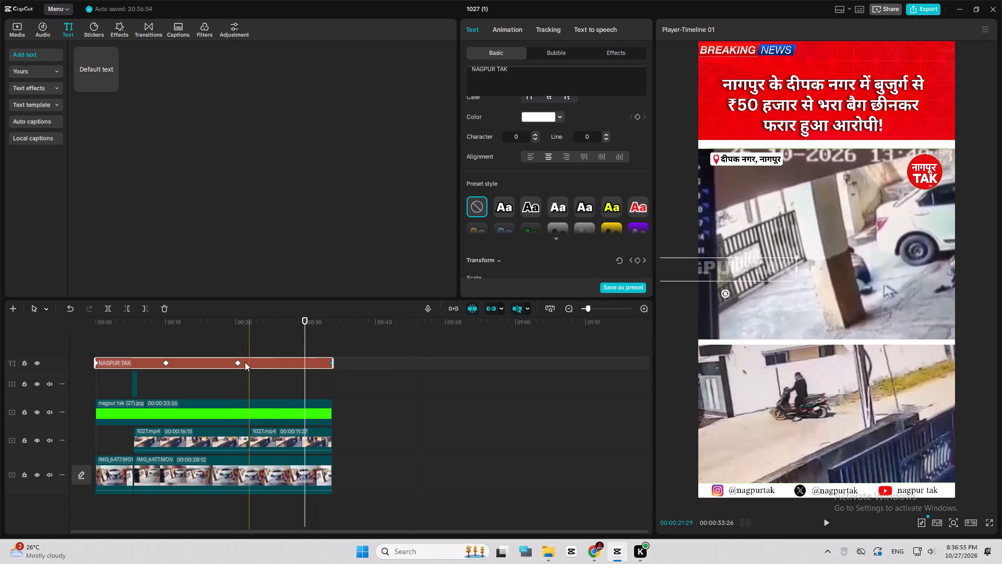
drag(238, 362, 261, 367)
drag(167, 364, 179, 367)
Play the timeline from the start to check the watermark's movement, and go to the end of the timeline.
drag(164, 328, 64, 326)
click(228, 250)
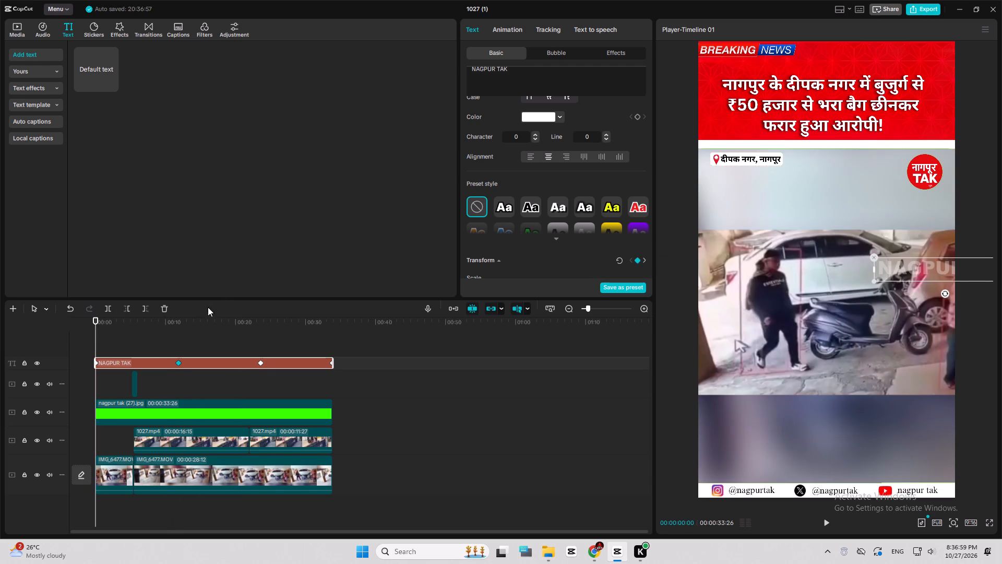
click(205, 315)
click(218, 324)
click(340, 341)
drag(301, 329, 65, 329)
key(space)
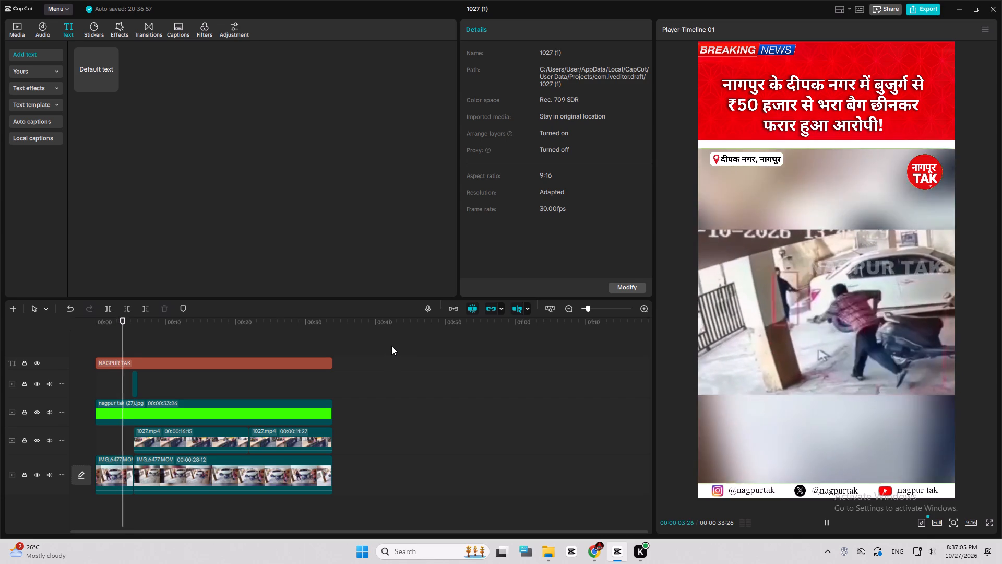
key(space)
click(402, 336)
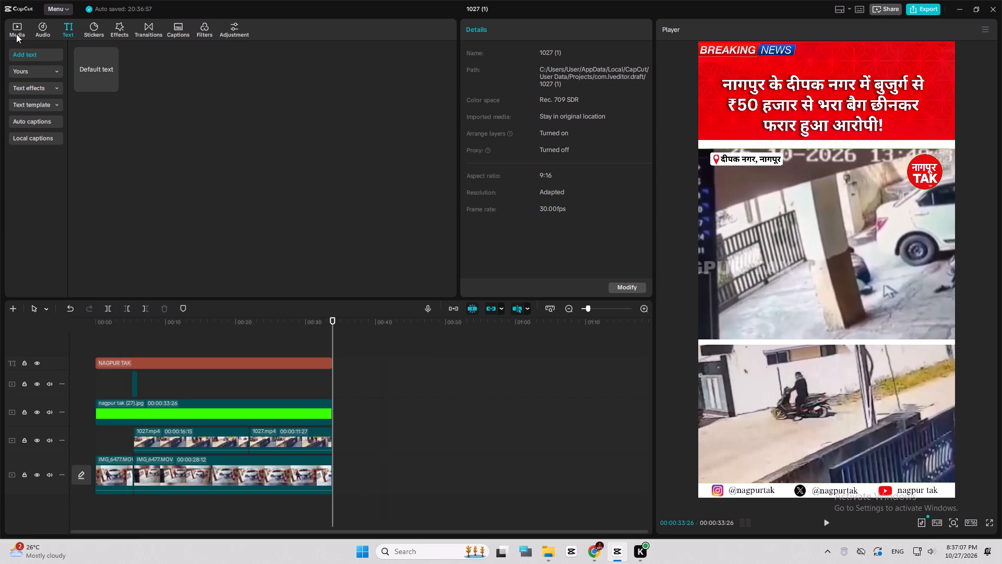
Import the FMTV3661 and NAGPUR TAK END SCREEN videos from the VIDEO ITOMS - Copy folder.
click(19, 32)
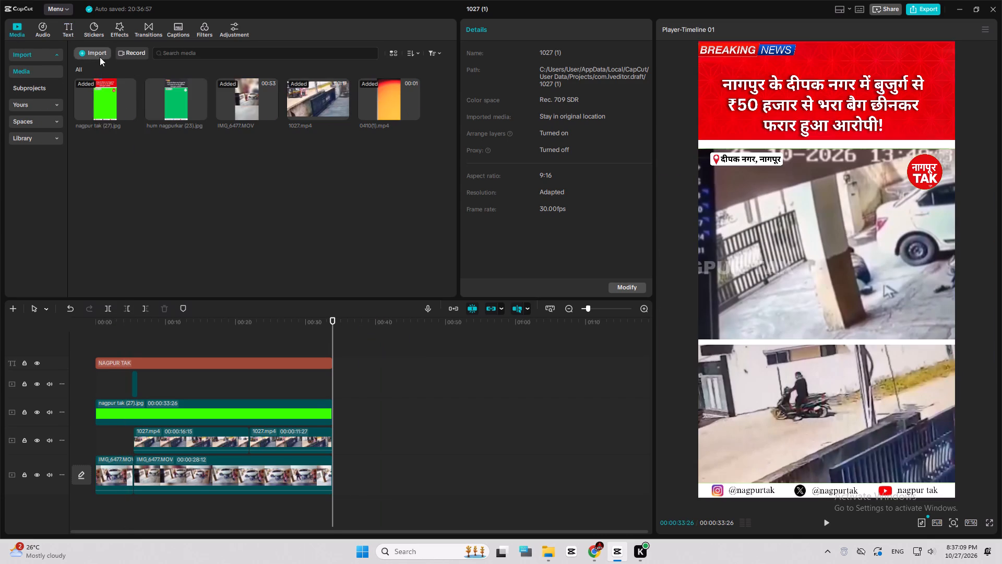
click(100, 57)
click(112, 82)
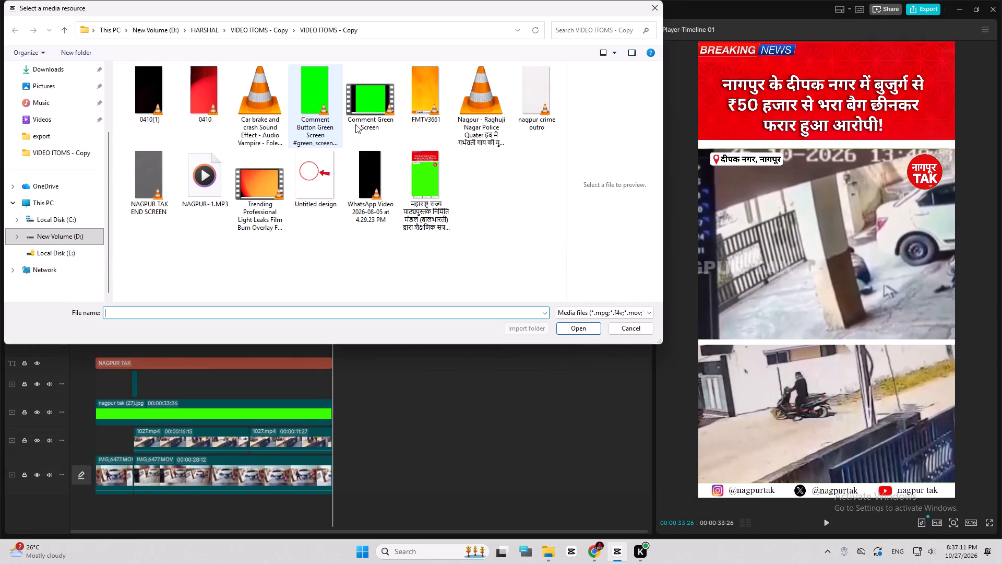
ctrl+click(158, 165)
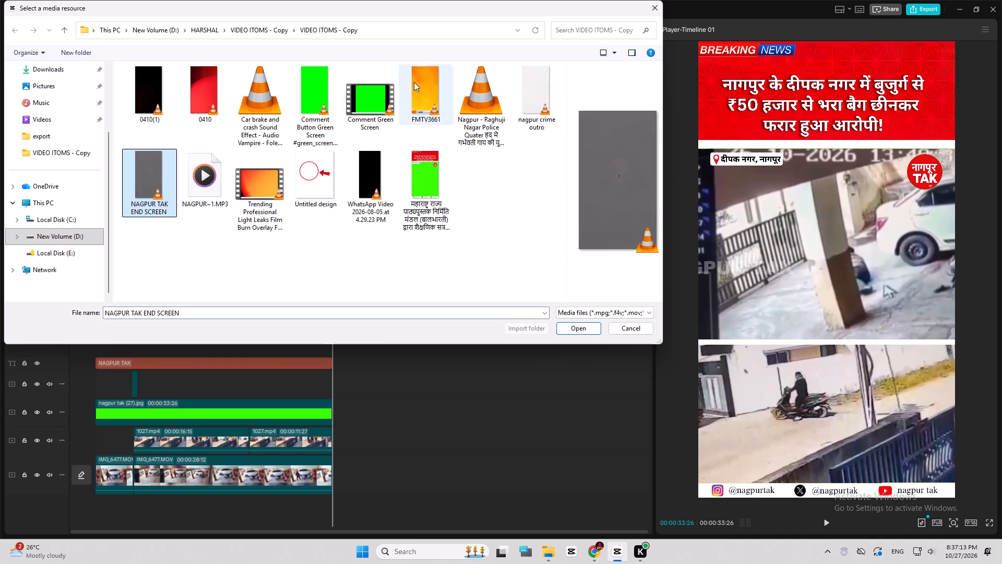
ctrl+click(420, 80)
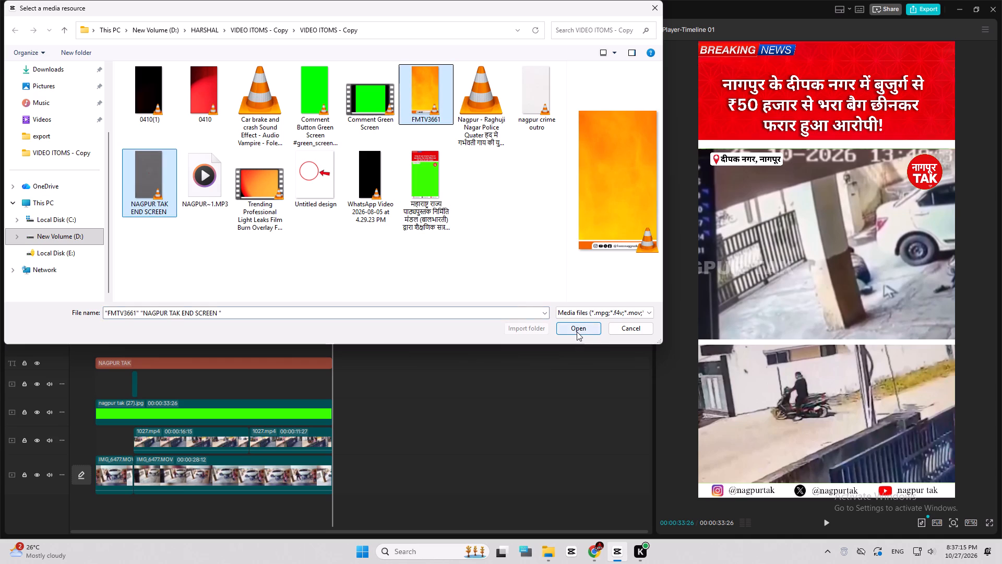
click(577, 332)
click(278, 222)
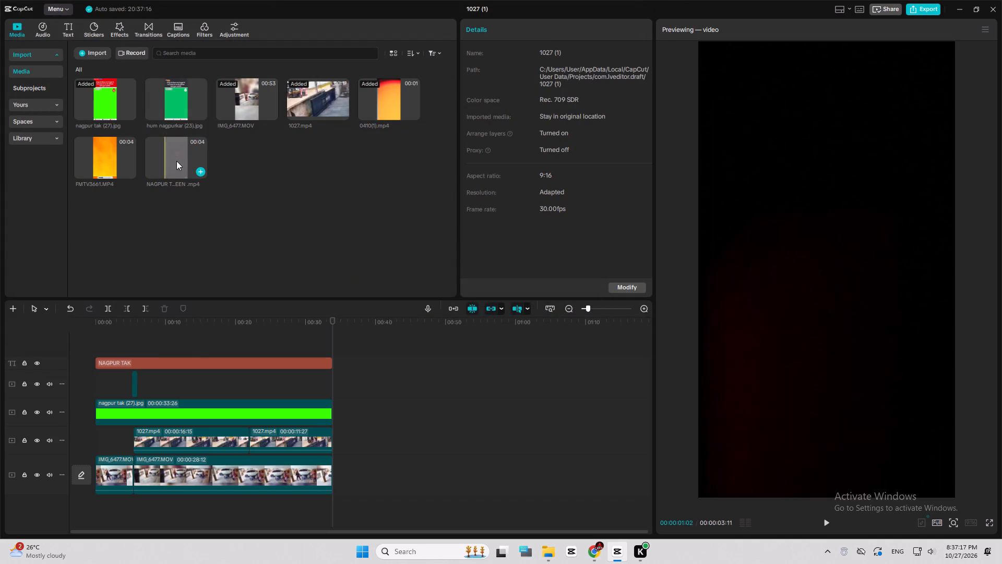
Append the NAGPUR TAK END SCREEN video to the main track at 00:00:33:26 and preview its beginning.
drag(177, 161, 335, 468)
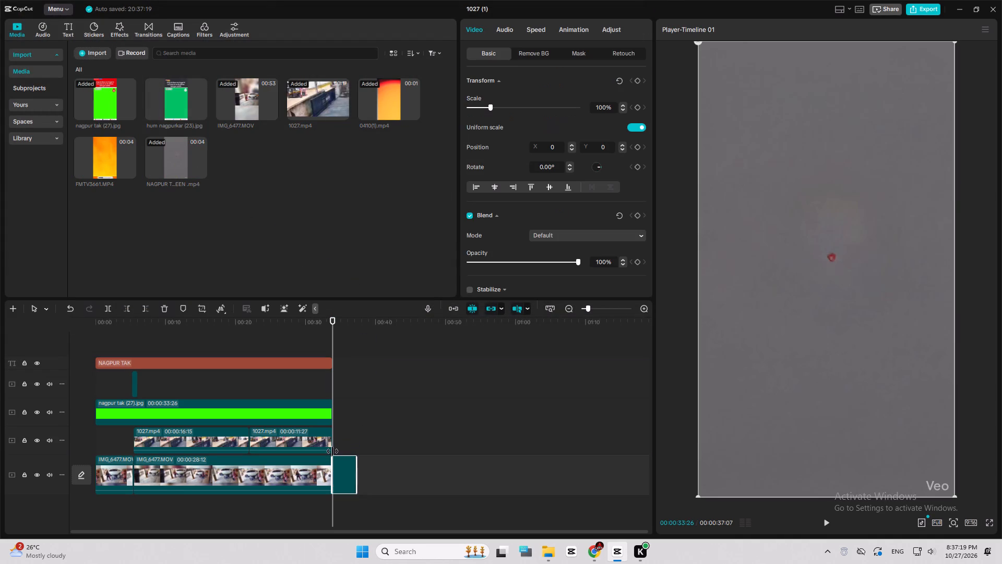
key(space)
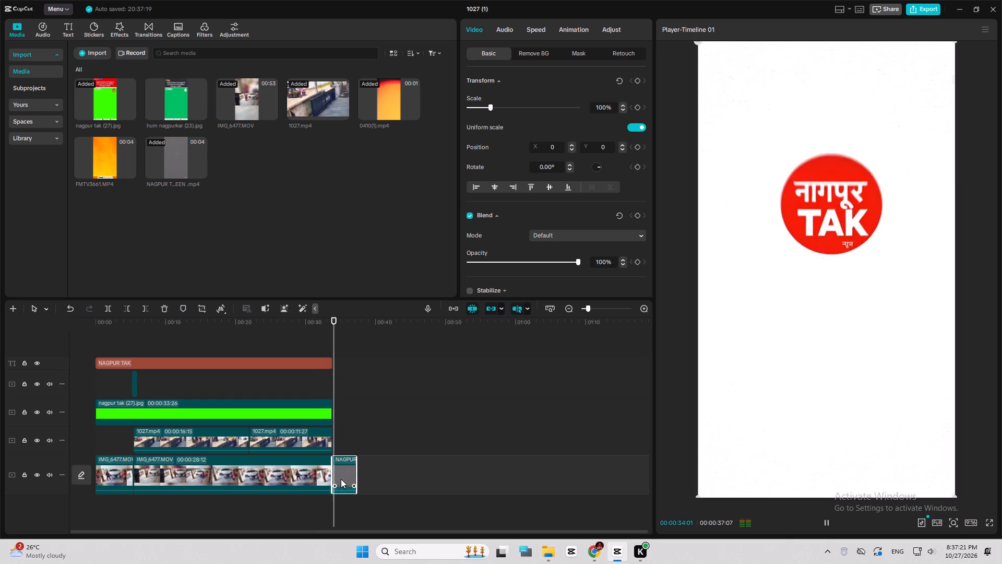
key(space)
Open the export settings for the finished nagpur tak video.
click(923, 11)
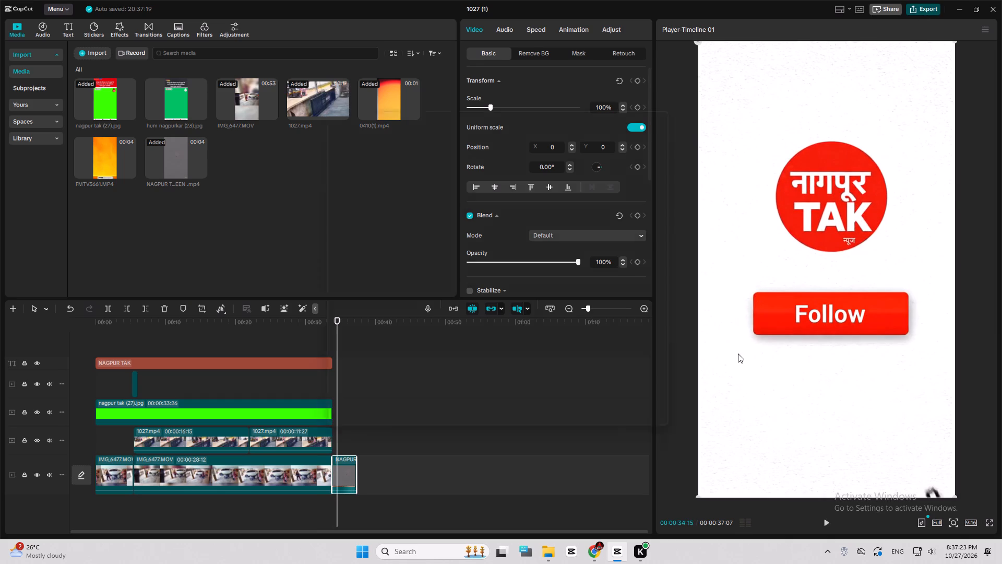
Export the finished nagpur tak video and return to the timeline without sharing it.
click(629, 426)
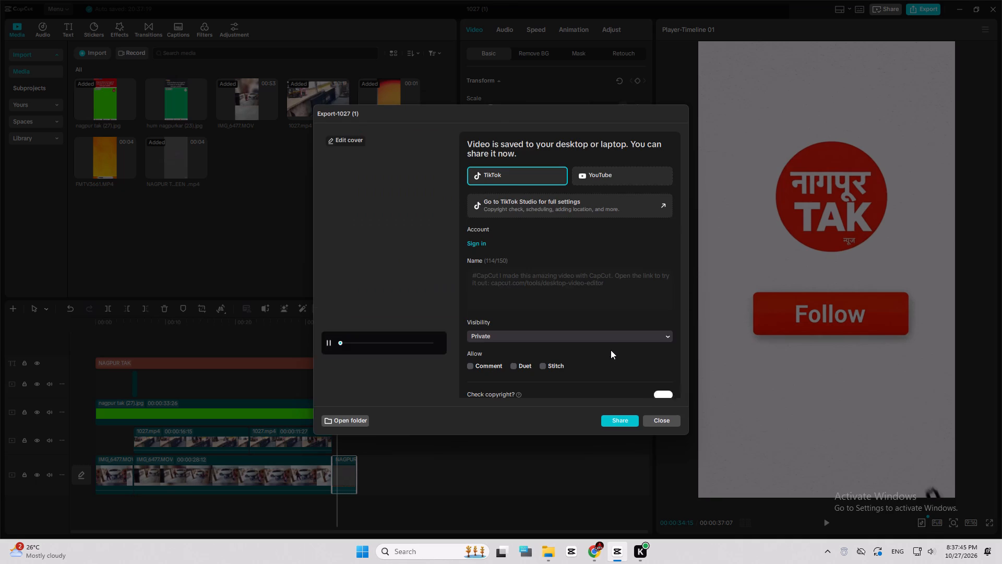
key(Escape)
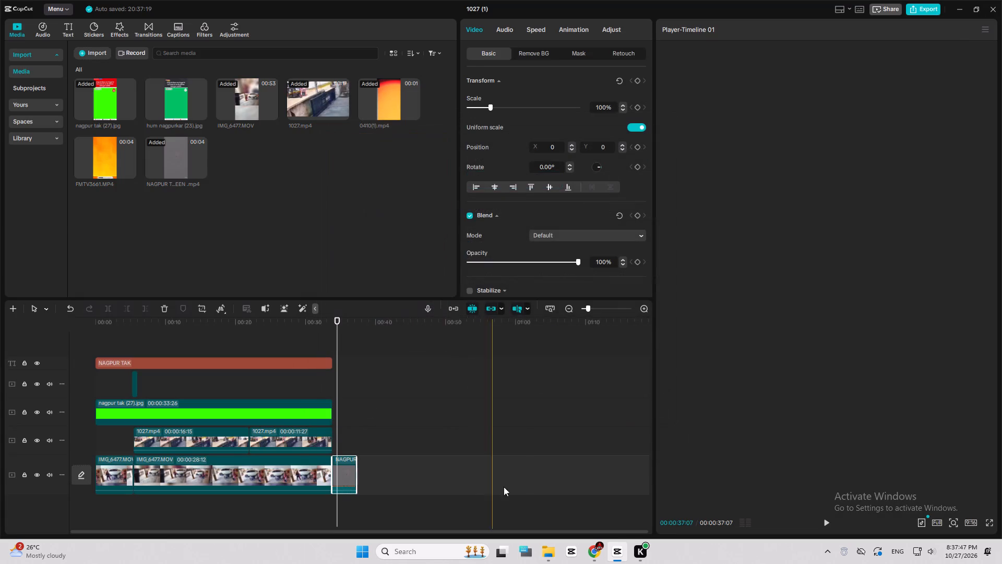
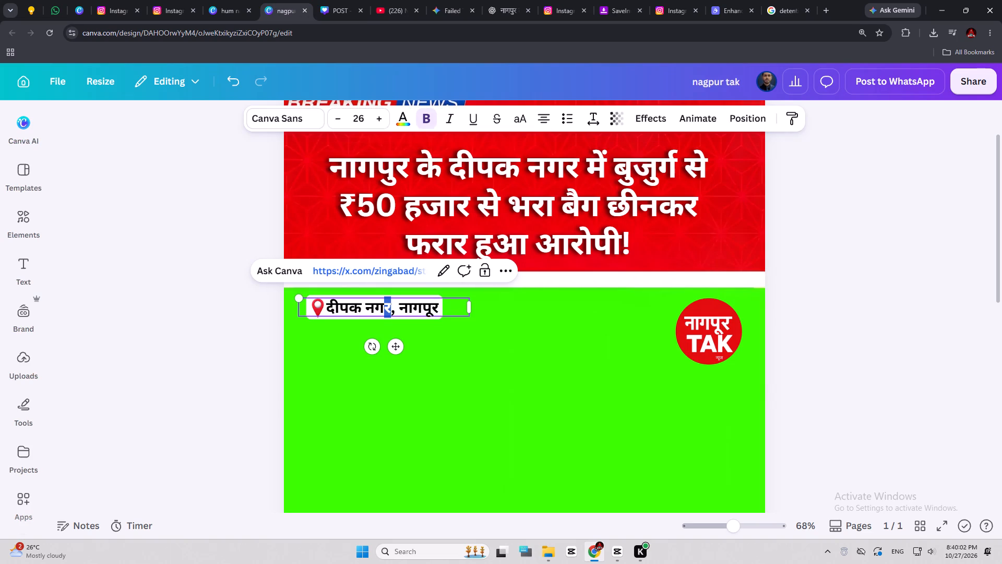
drag(382, 305, 327, 305)
key(ctrl+v)
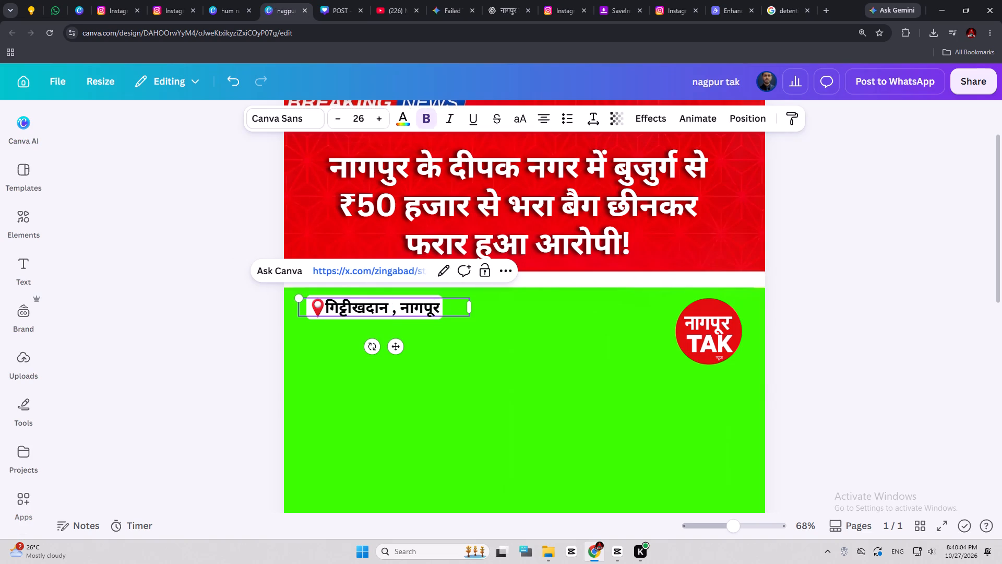
key(BackSpace)
Replace दीपक नगर with गिट्टीखदान in the location label of the hum nagpurkar design.
click(207, 0)
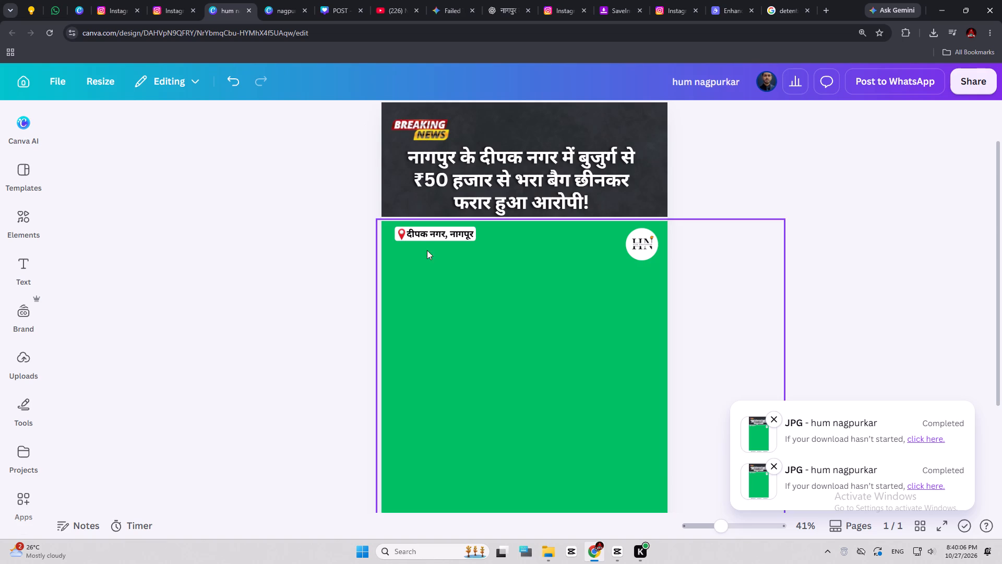
click(433, 239)
ctrl+scroll(433, 239, up, 3)
click(388, 229)
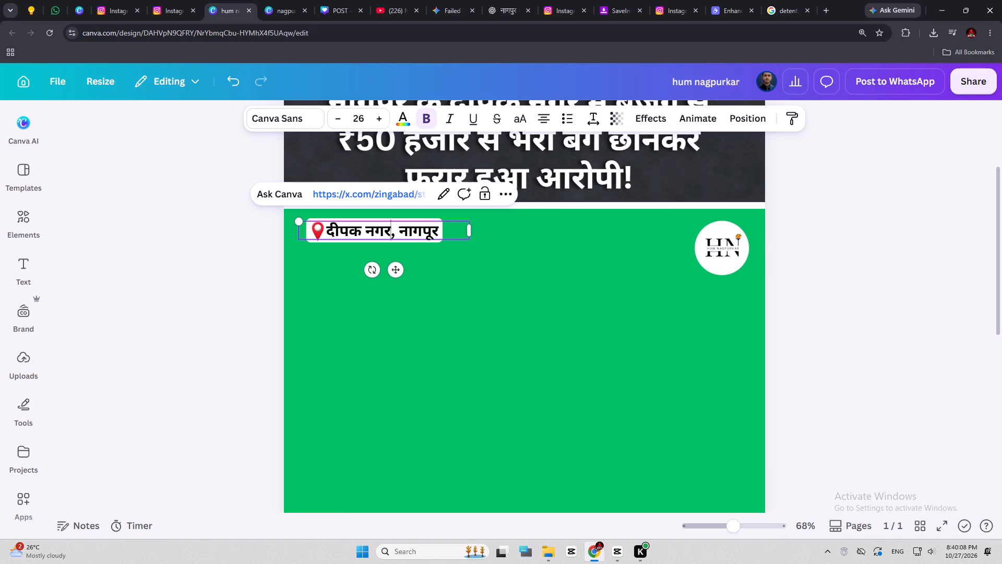
drag(388, 230, 326, 231)
key(ctrl+v)
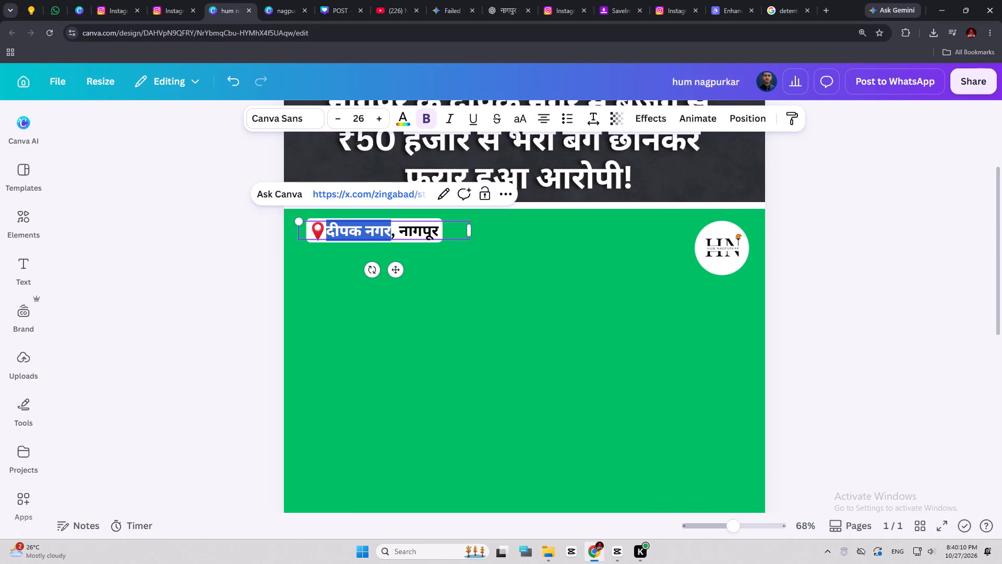
key(BackSpace)
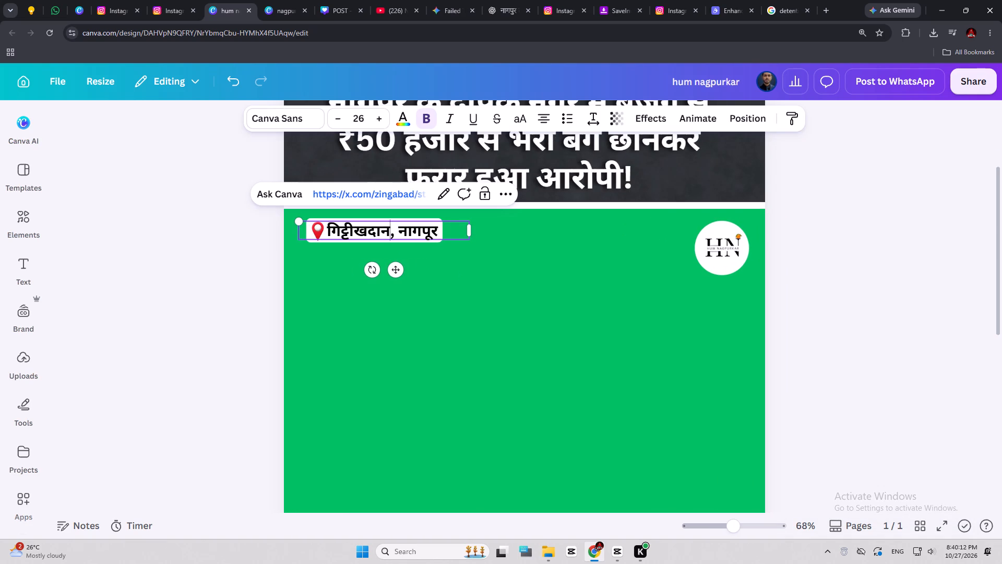
click(823, 231)
Download the hum nagpurkar design as a high-quality JPG.
click(969, 95)
click(974, 90)
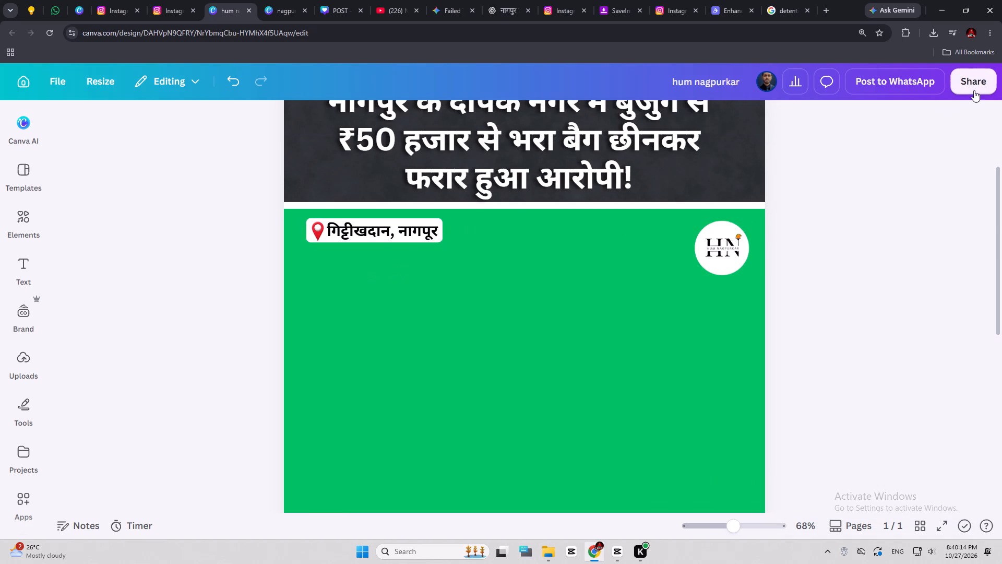
click(760, 399)
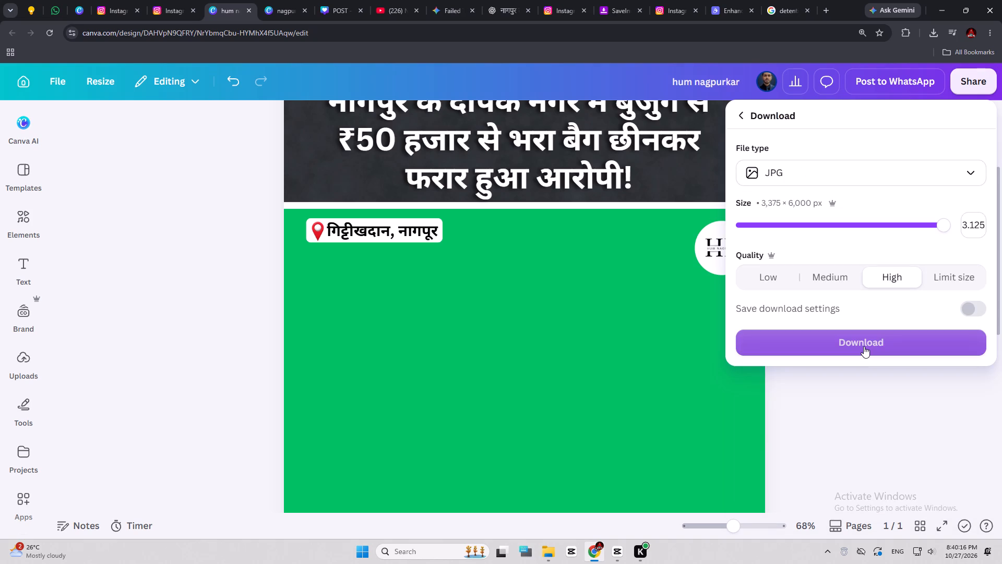
click(864, 346)
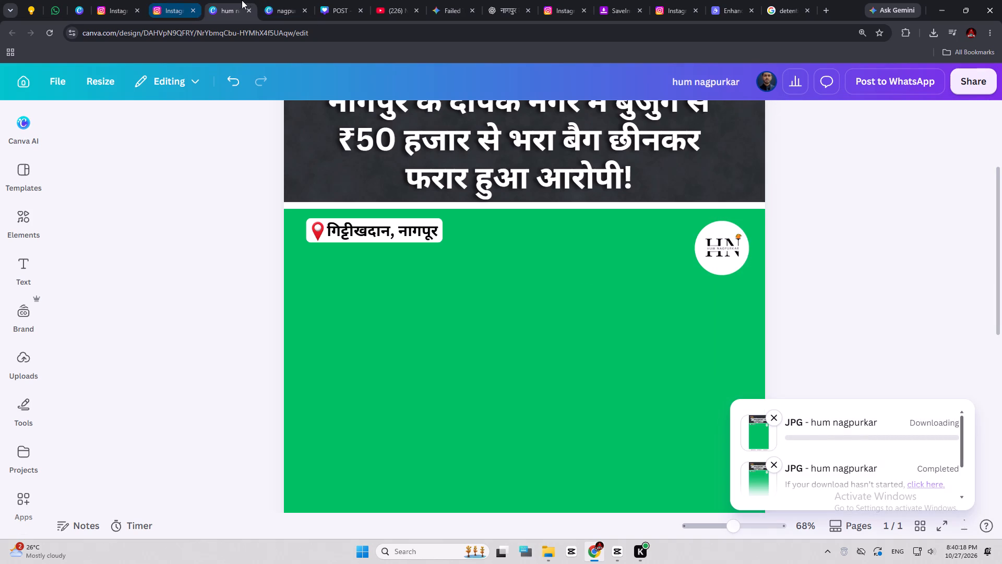
Download the nagpur tak design as a JPG.
click(268, 0)
click(963, 85)
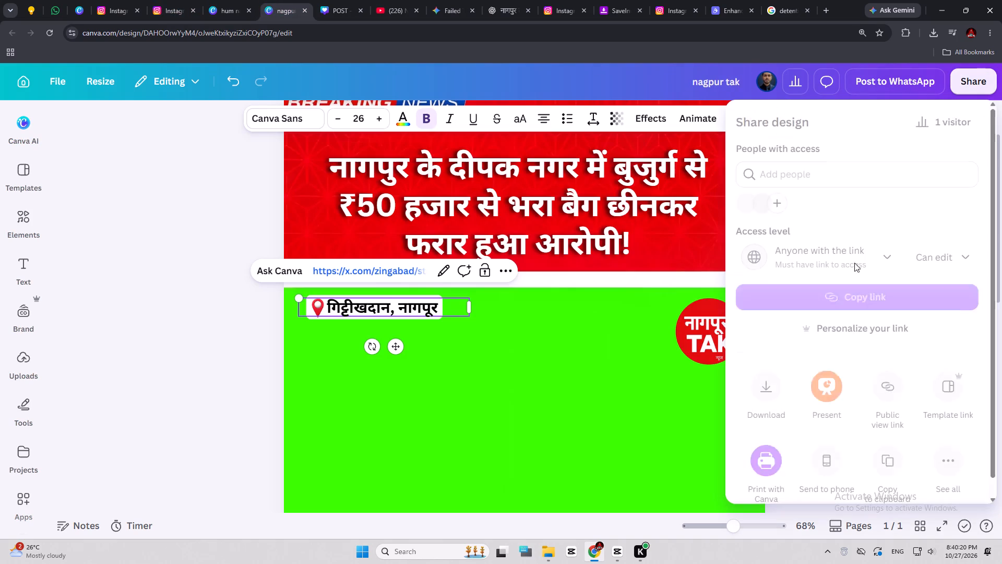
click(767, 402)
click(872, 346)
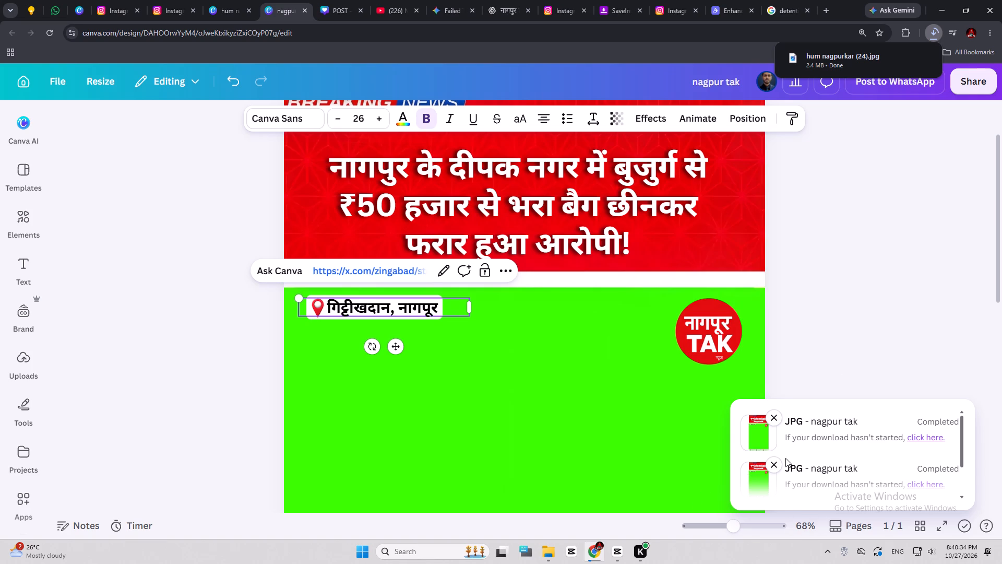
click(837, 273)
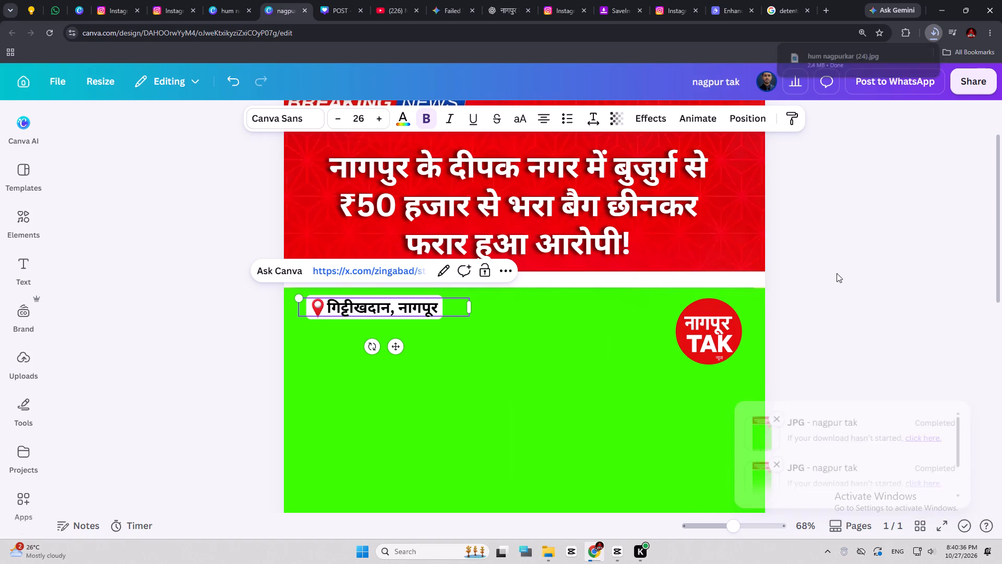
Import the downloaded hum nagpurkar (24).jpg and nagpur tak (28).jpg into the CapCut project's media.
click(930, 33)
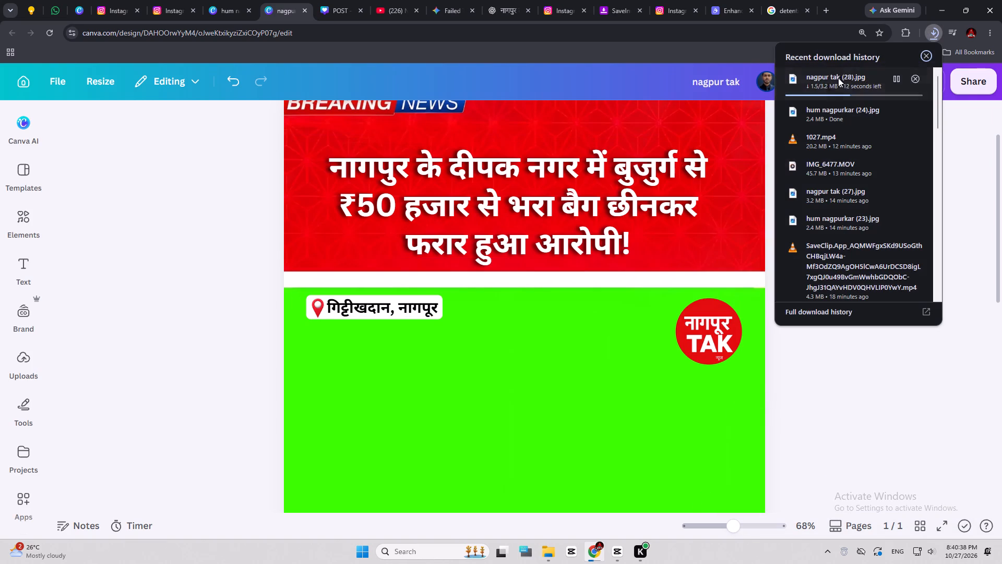
drag(832, 120, 614, 550)
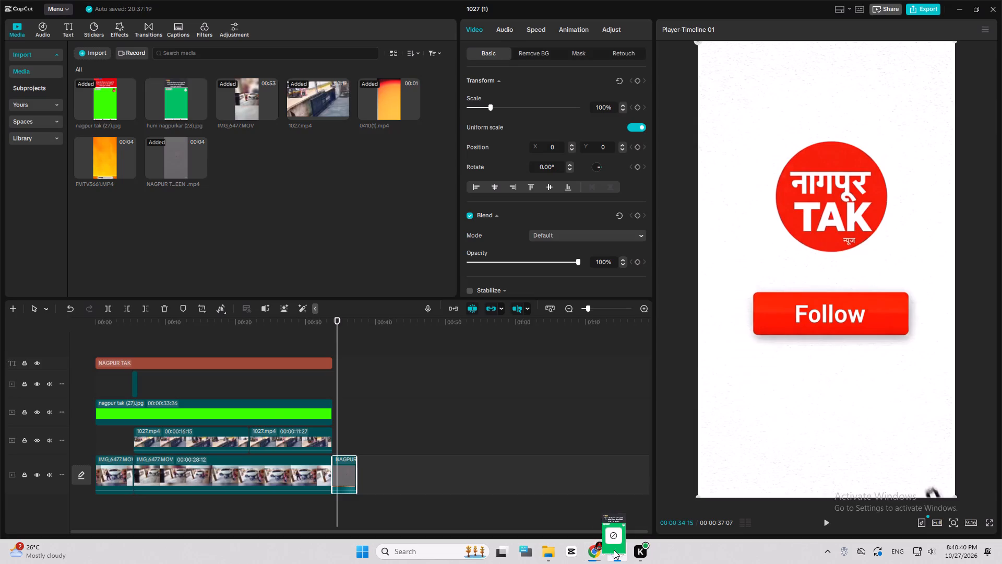
drag(614, 550, 358, 268)
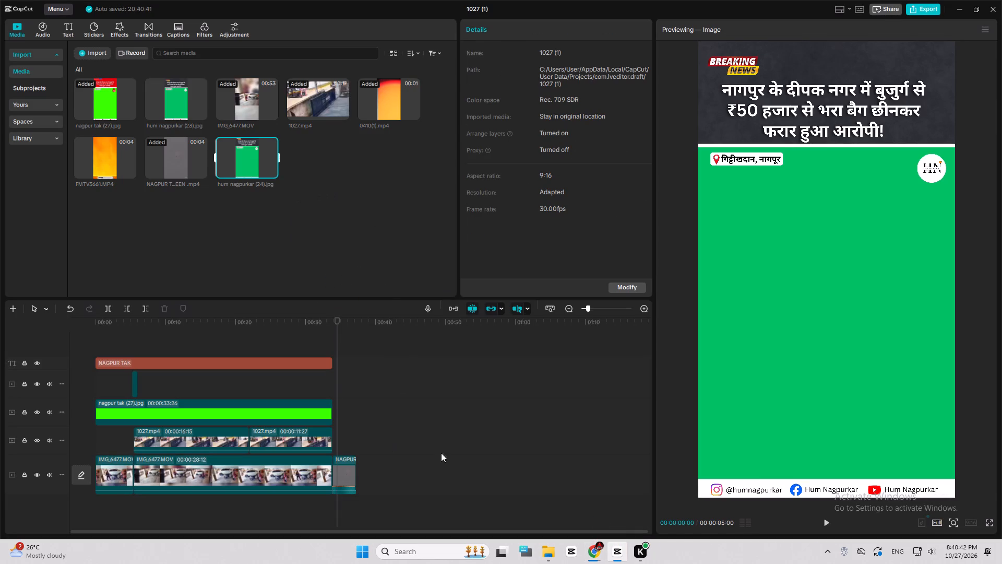
click(595, 551)
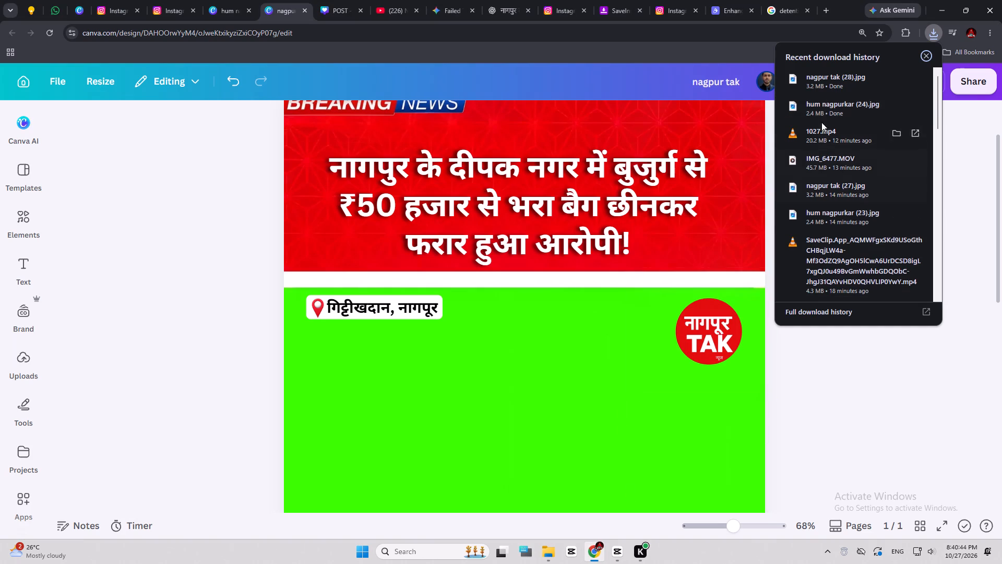
drag(830, 79, 618, 553)
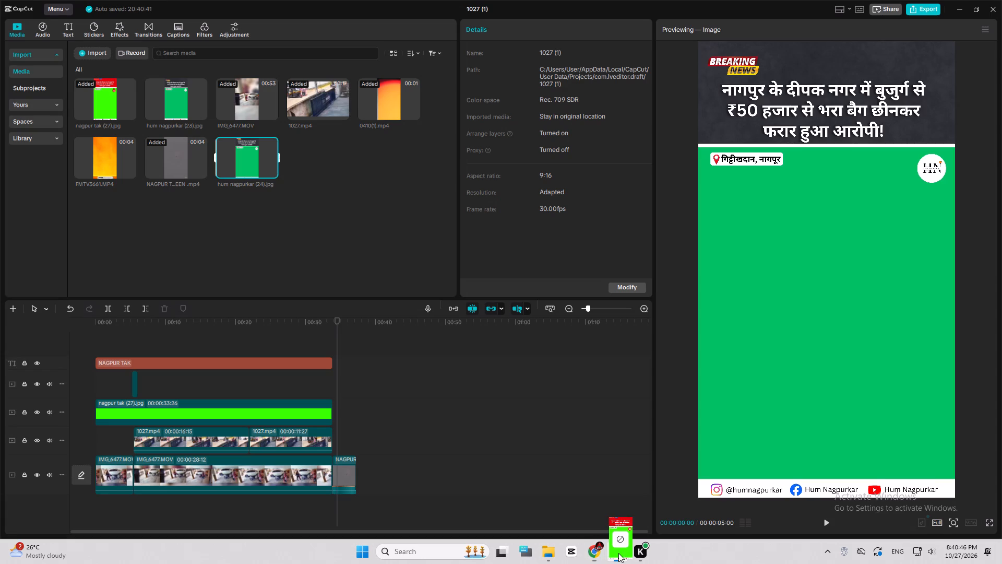
drag(618, 553, 337, 241)
click(364, 241)
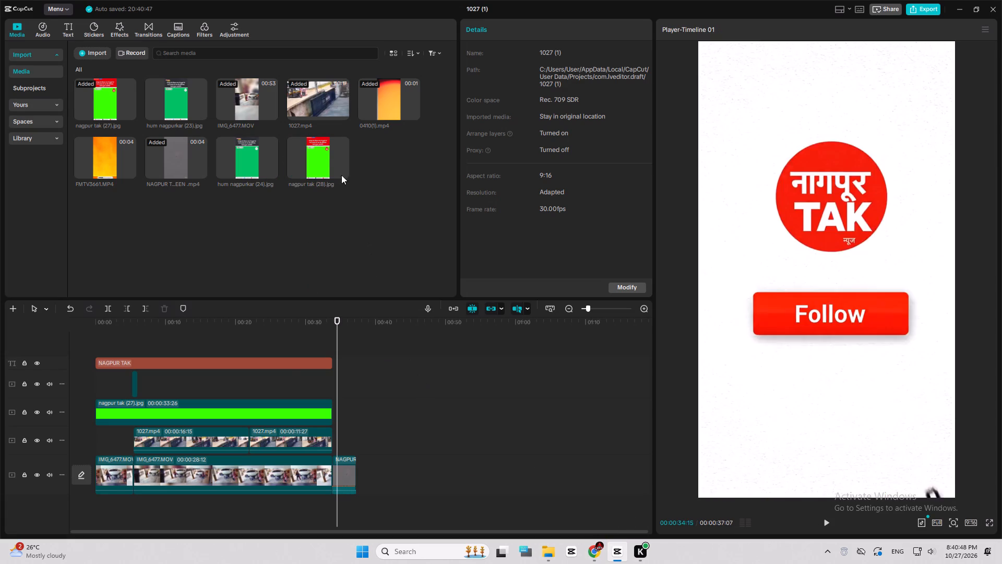
Replace the nagpur tak (27).jpg overlay on the timeline with nagpur tak (28).jpg and preview the result around 00:00:21.
drag(326, 147, 231, 401)
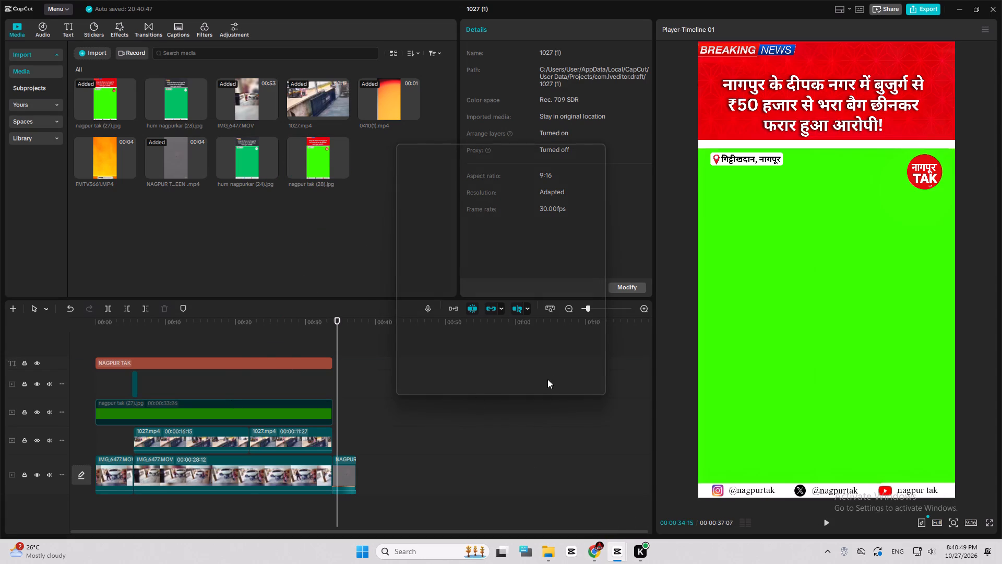
click(547, 379)
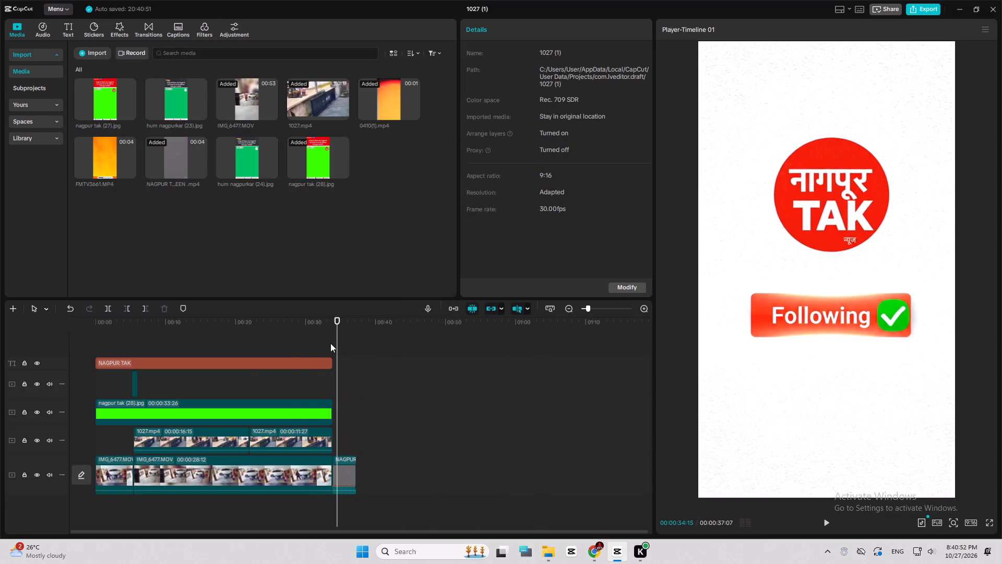
drag(304, 326, 243, 325)
key(space)
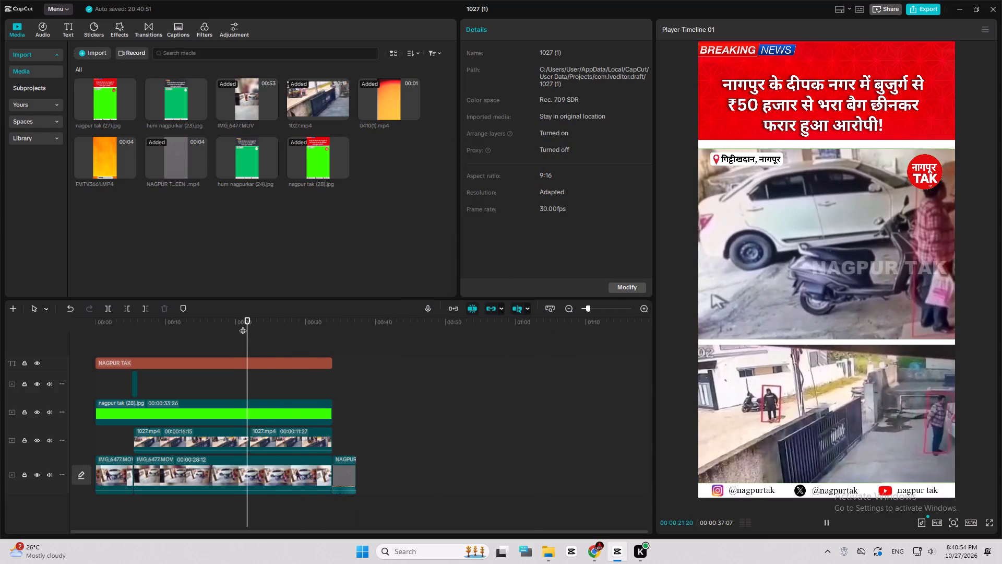
key(space)
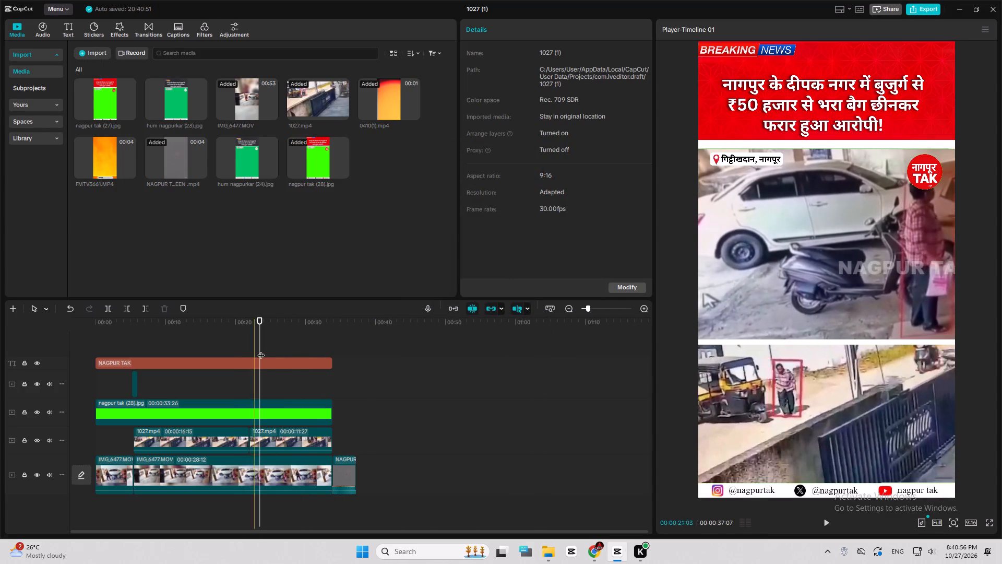
Combine all clips on the timeline into one compound clip.
key(ctrl+a)
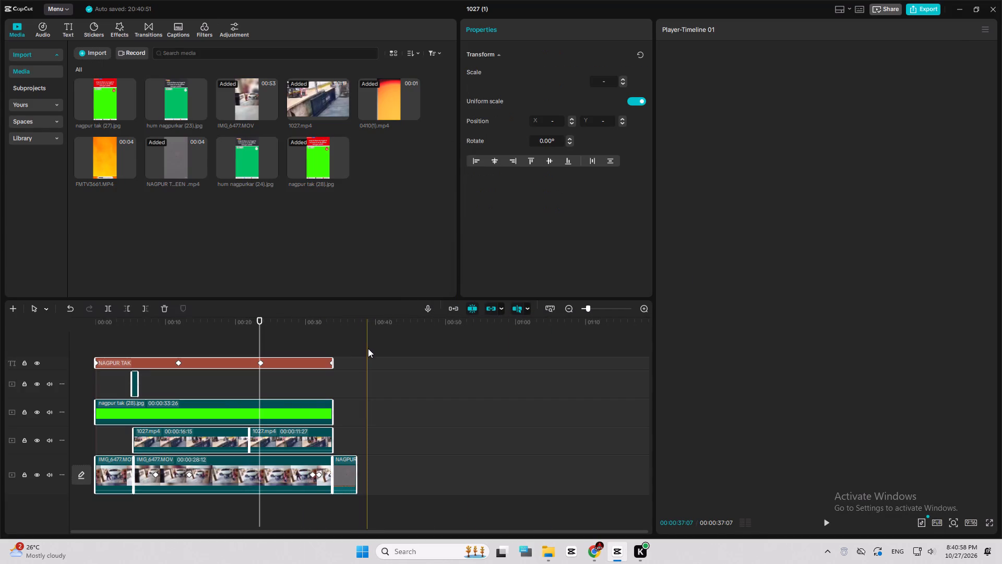
key(alt+g)
click(596, 548)
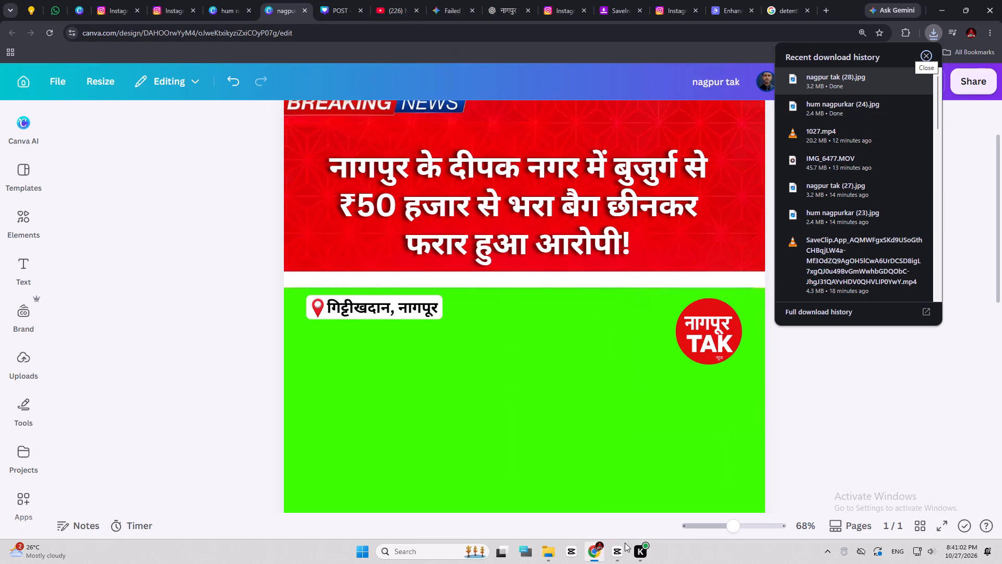
click(616, 562)
Preview the compound clip from its start and split it at 00:00:07:09.
drag(269, 322, 76, 321)
key(space)
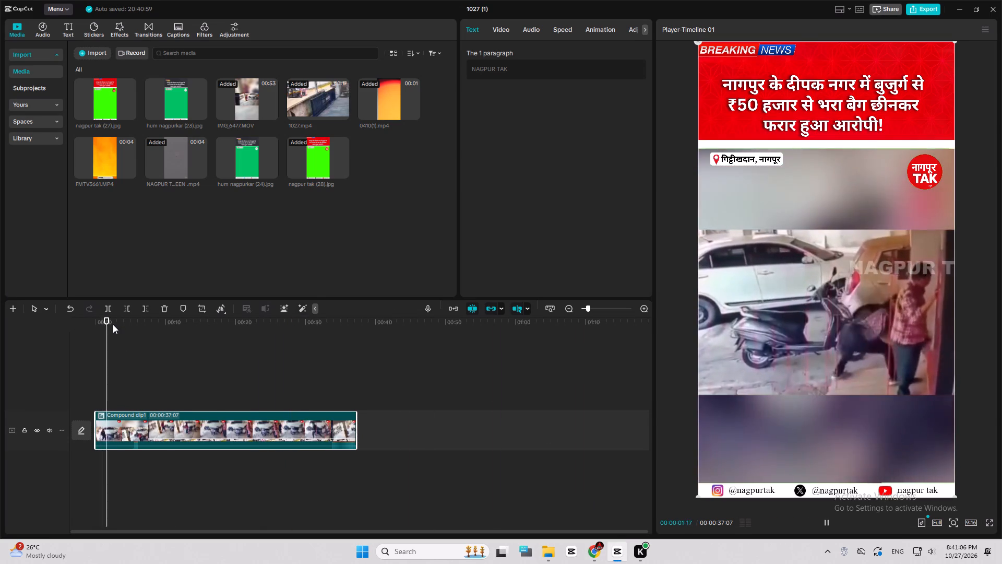
drag(110, 322, 137, 333)
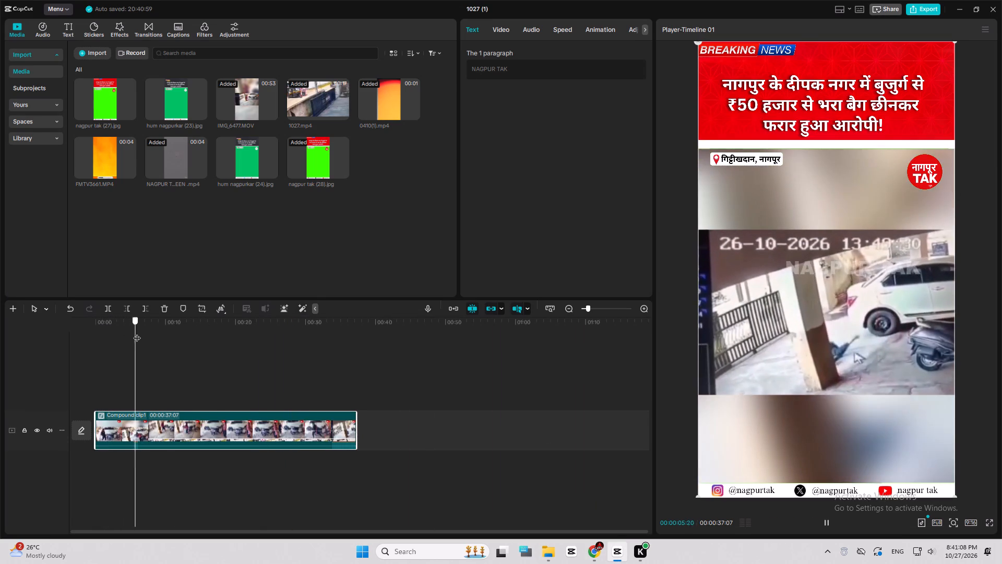
drag(137, 333, 147, 337)
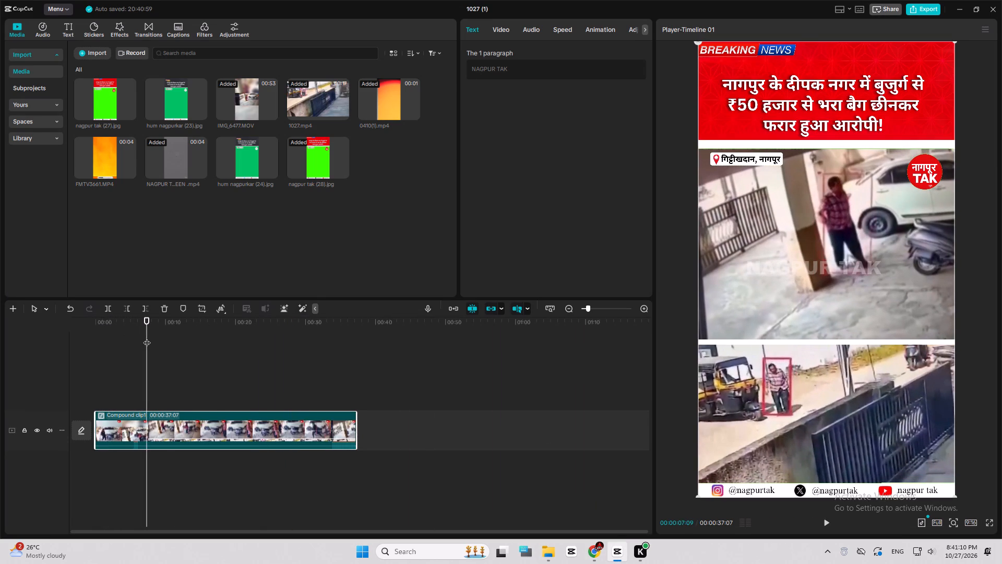
key(ctrl+b)
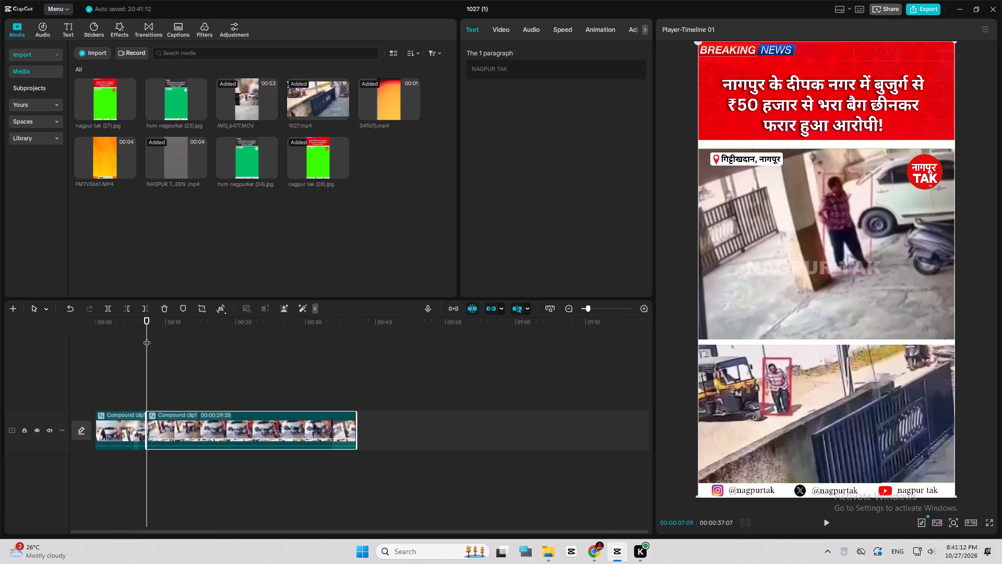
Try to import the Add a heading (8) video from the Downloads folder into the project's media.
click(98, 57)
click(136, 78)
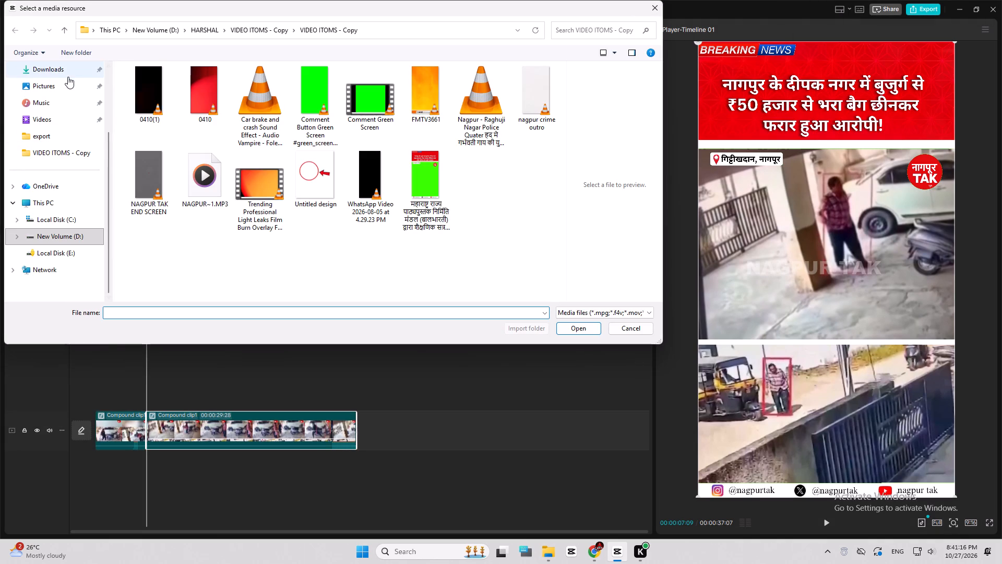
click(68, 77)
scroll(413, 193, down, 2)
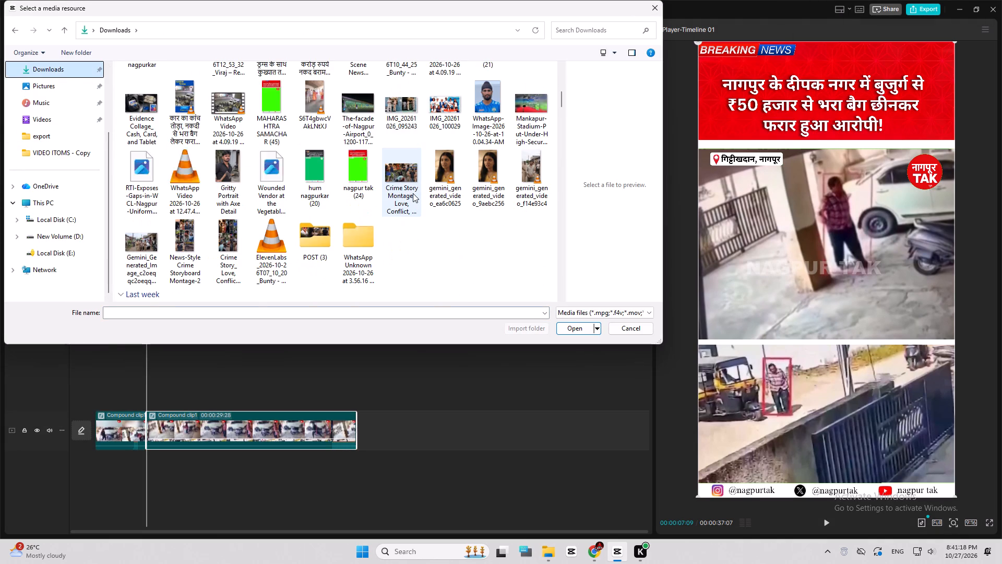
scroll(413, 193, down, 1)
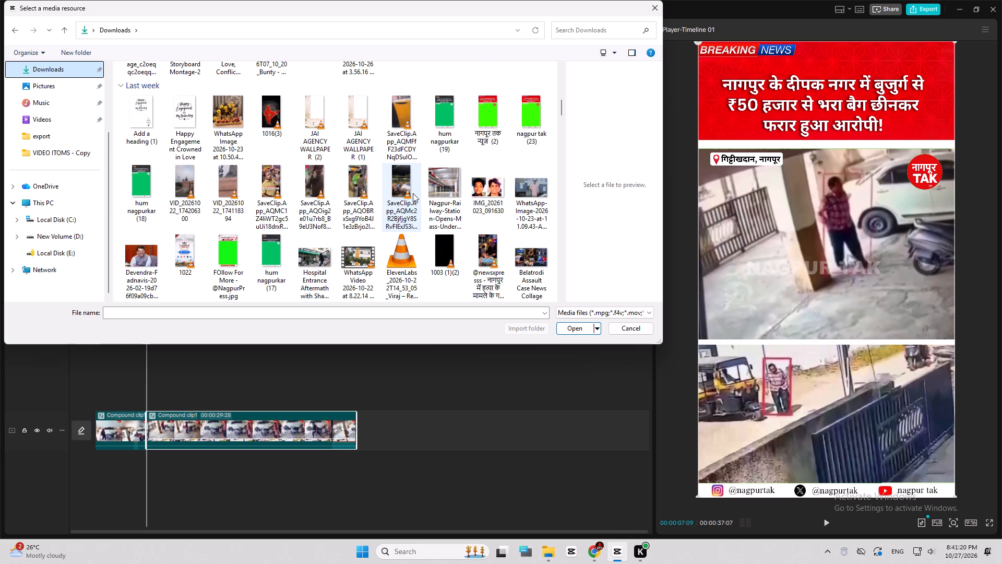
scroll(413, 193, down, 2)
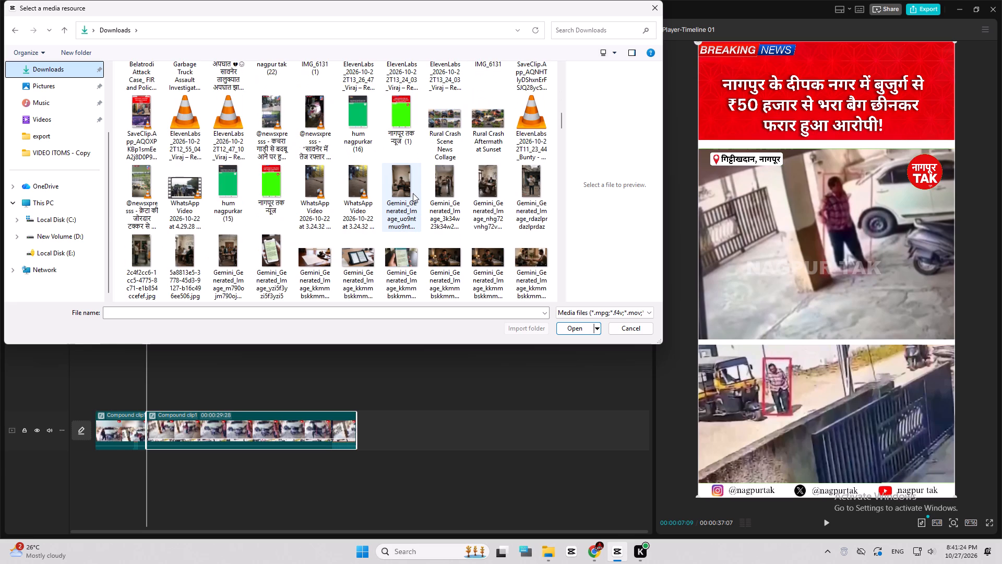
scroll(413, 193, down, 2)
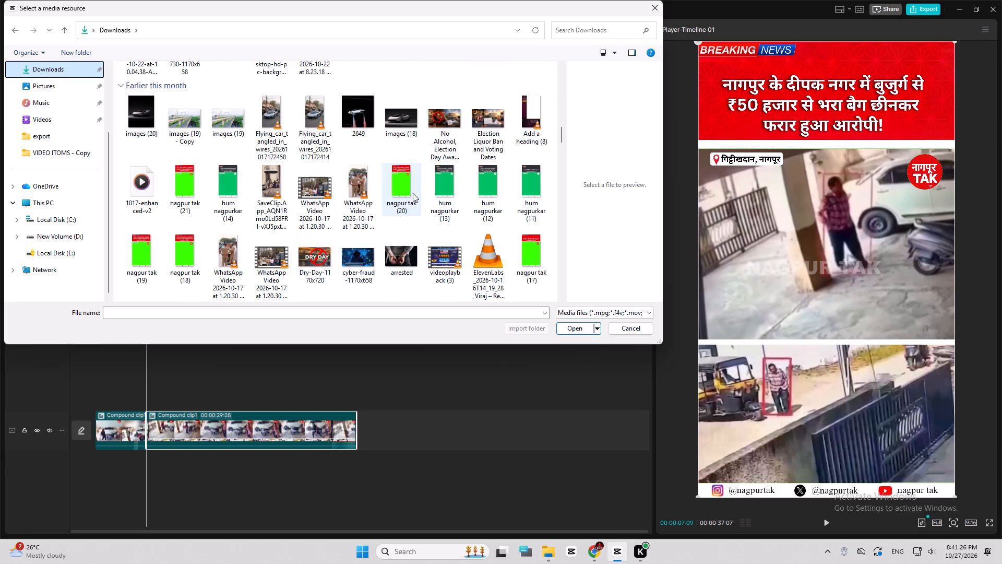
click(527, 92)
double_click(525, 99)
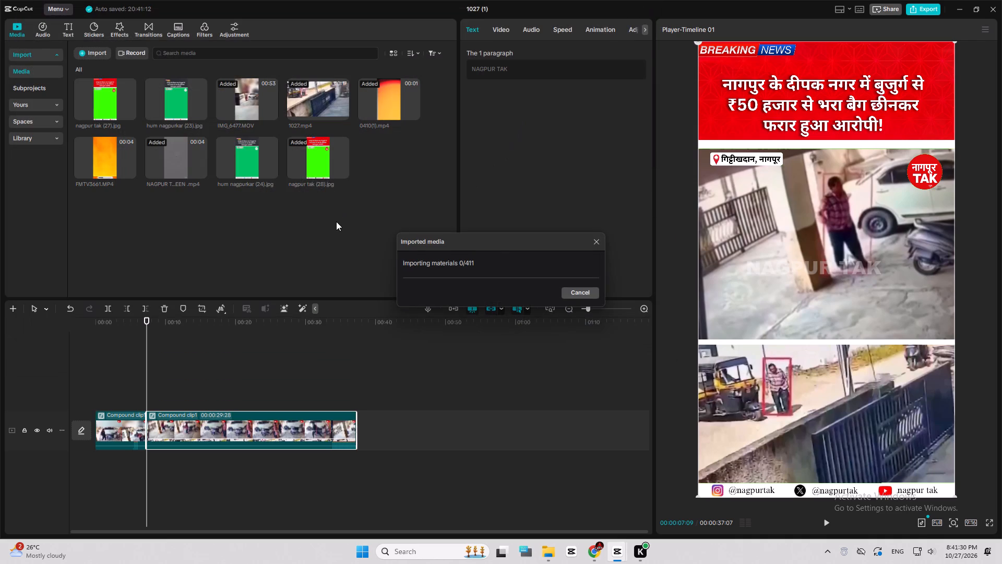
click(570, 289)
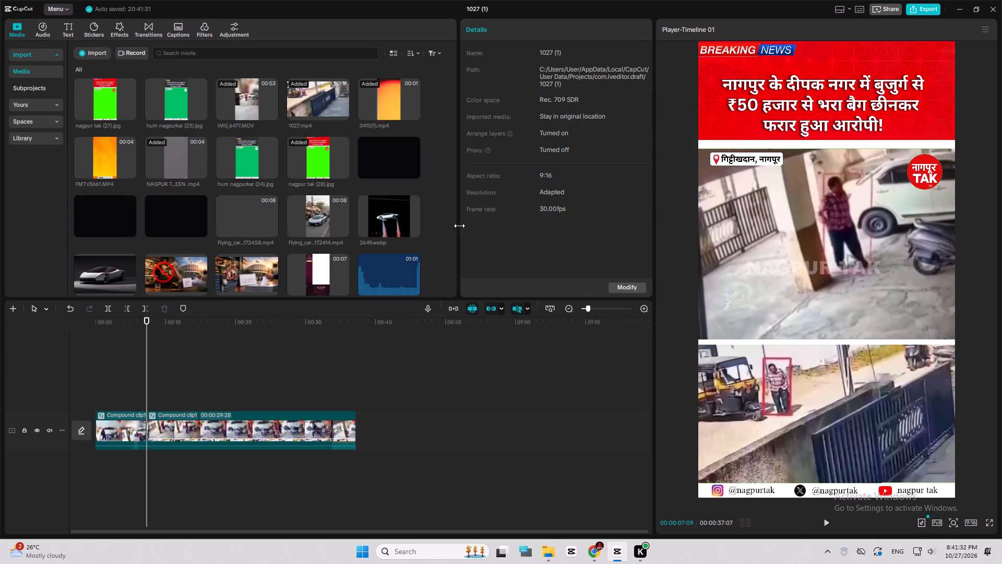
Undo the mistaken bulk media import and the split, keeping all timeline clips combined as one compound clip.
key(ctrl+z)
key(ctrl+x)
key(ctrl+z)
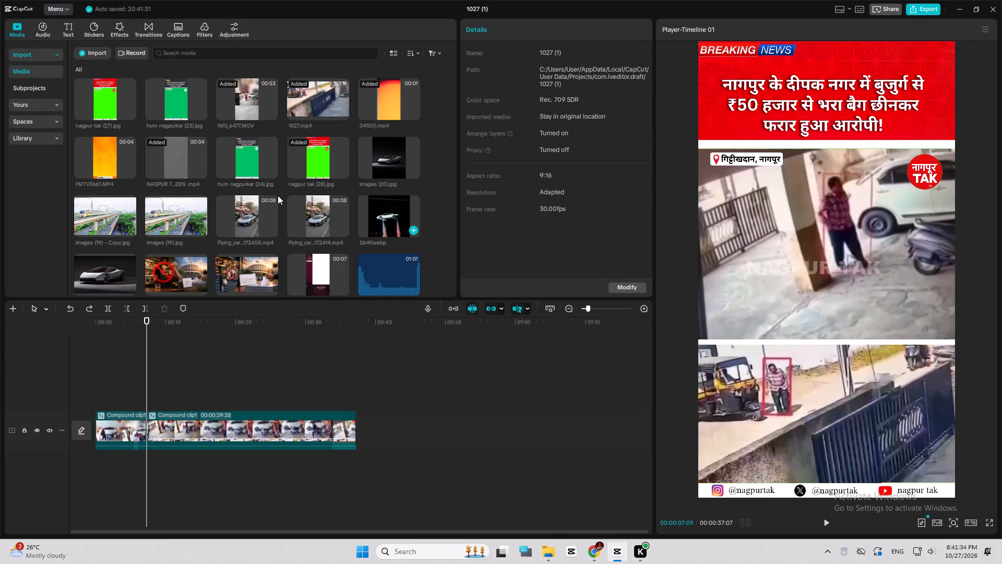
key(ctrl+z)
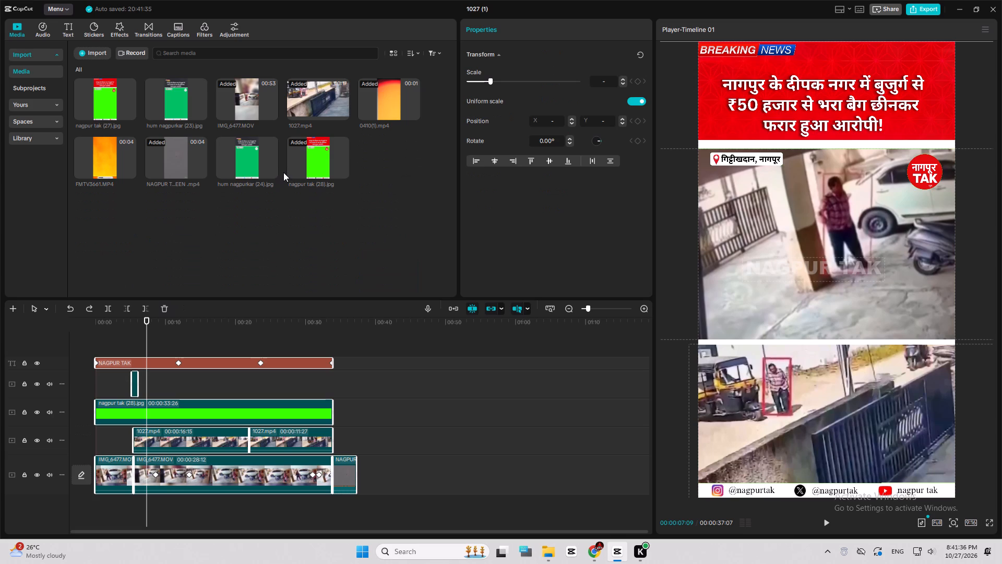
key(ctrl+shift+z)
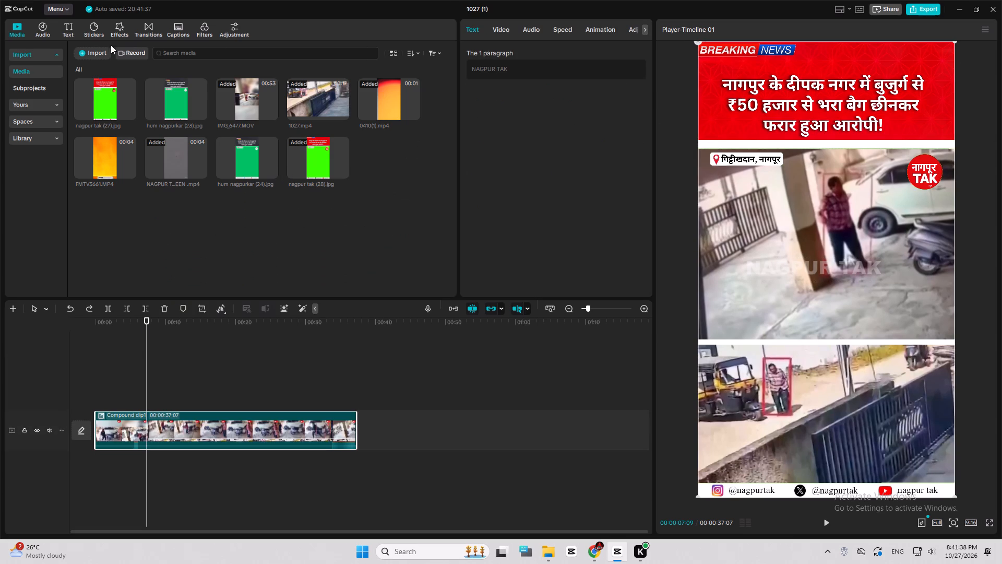
Import the Add a heading (8) video from the Downloads folder into the project's media.
click(102, 49)
click(120, 73)
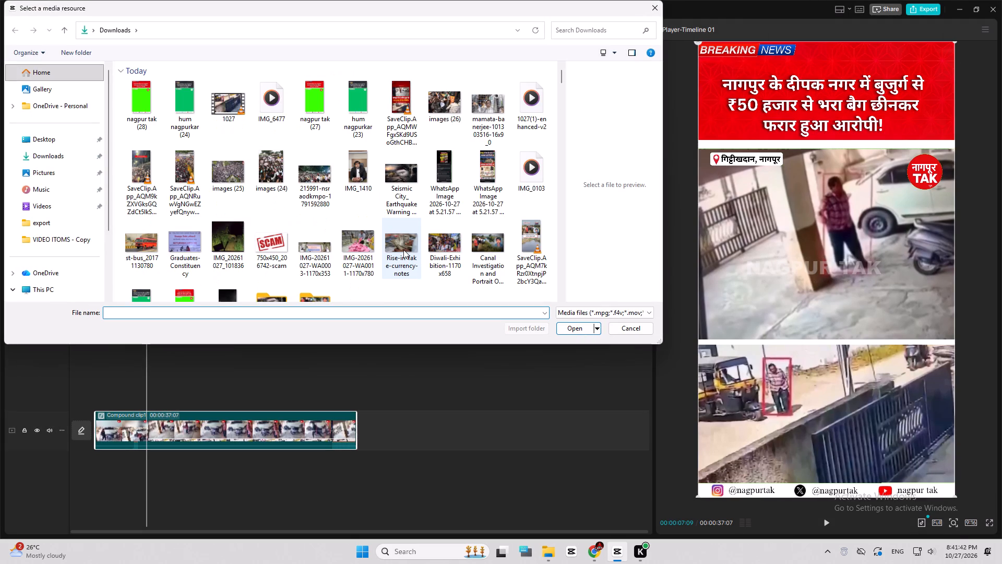
scroll(403, 250, down, 2)
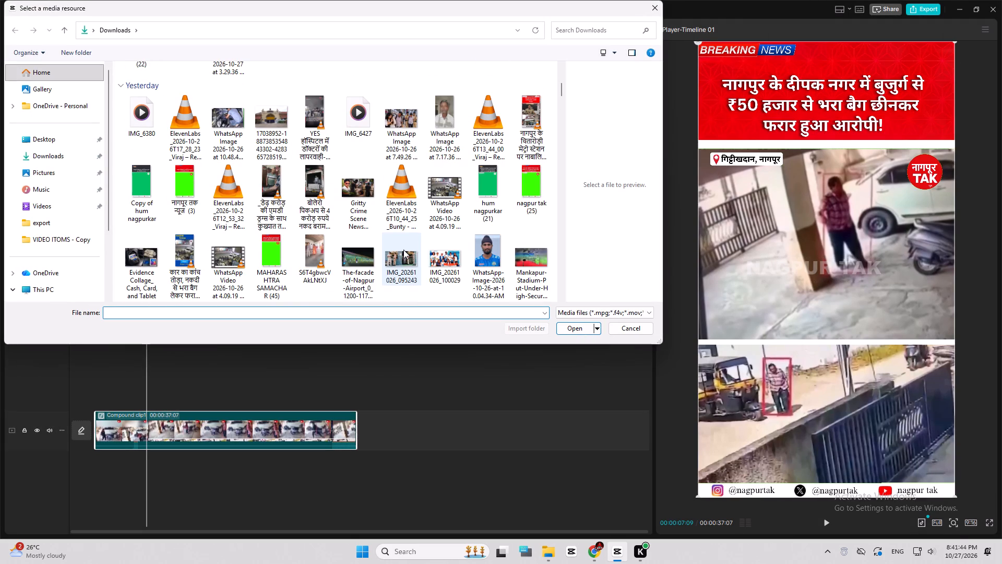
click(67, 151)
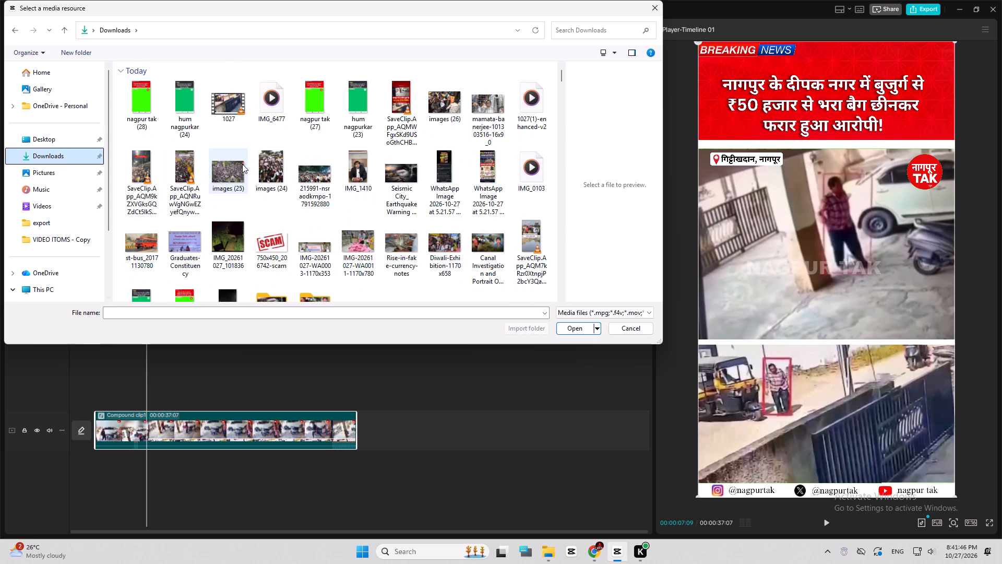
scroll(243, 164, down, 3)
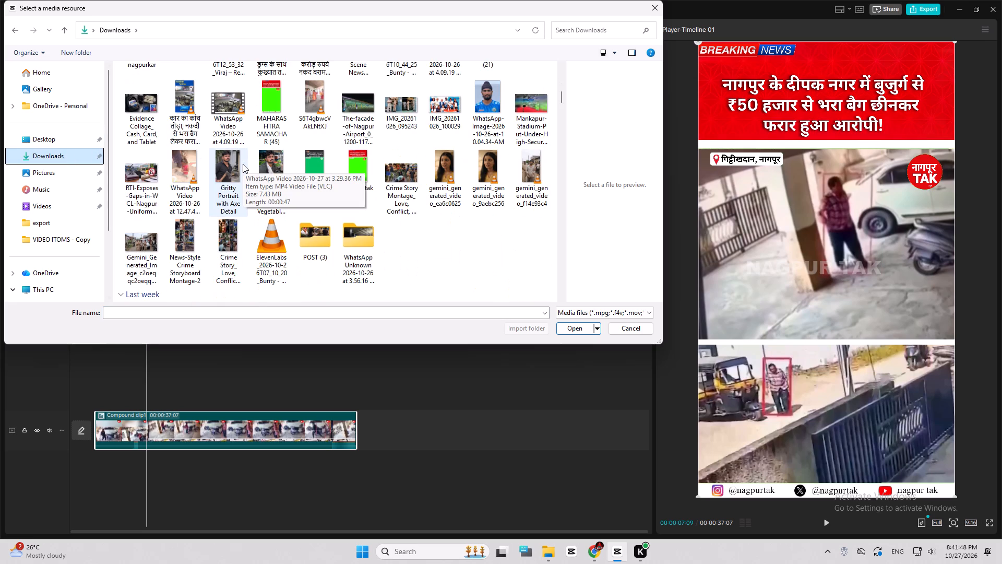
scroll(243, 164, down, 2)
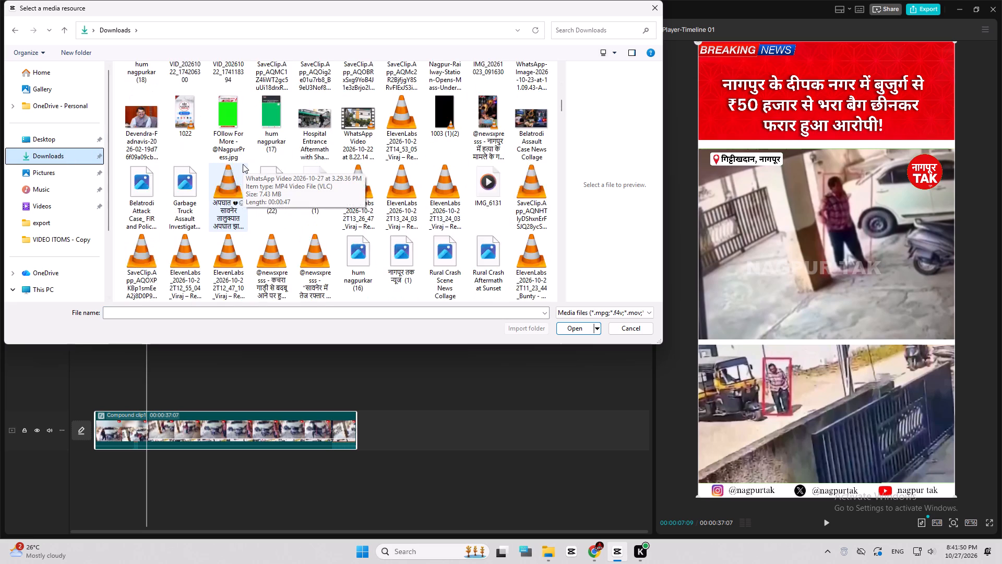
scroll(243, 164, down, 2)
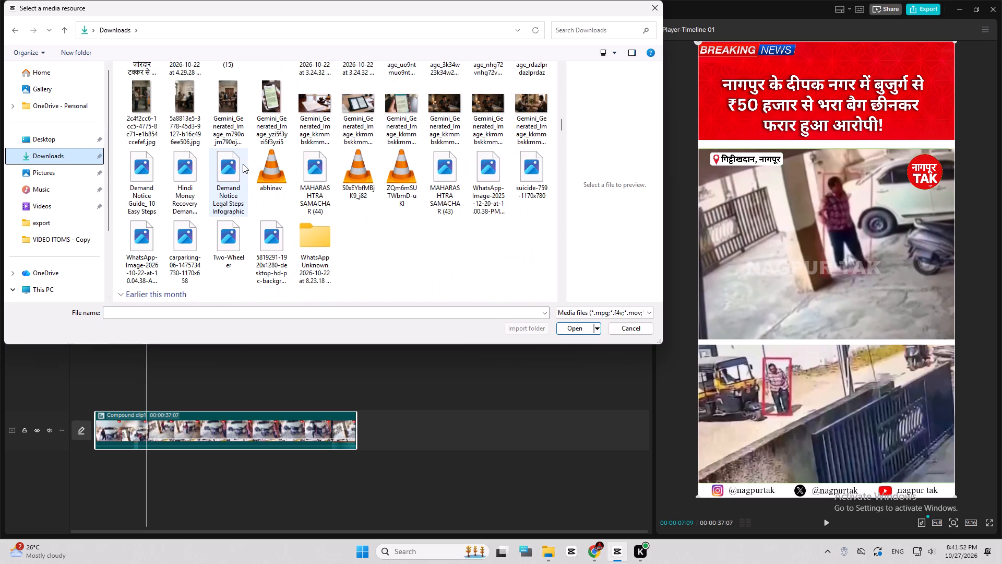
scroll(243, 164, down, 2)
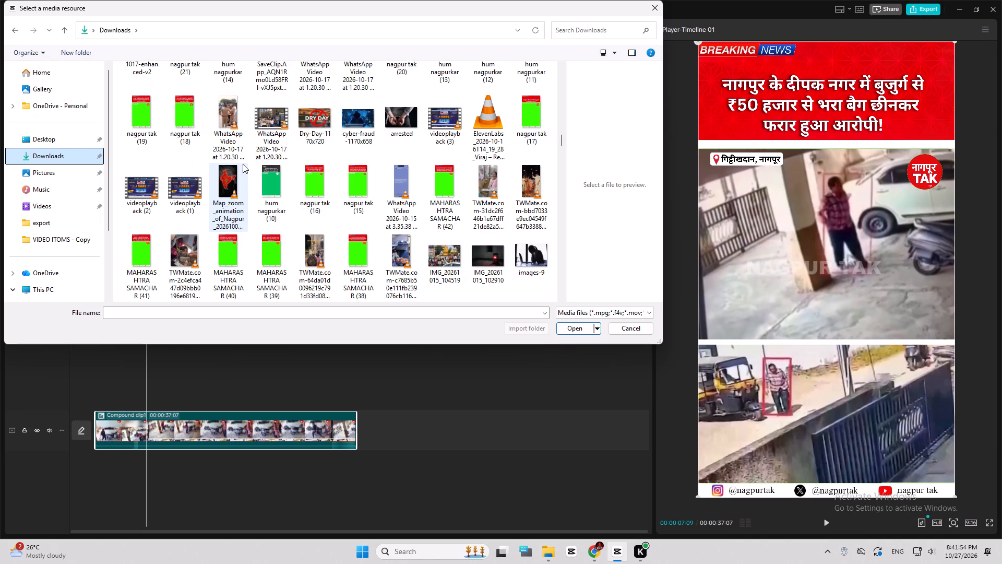
scroll(243, 164, up, 2)
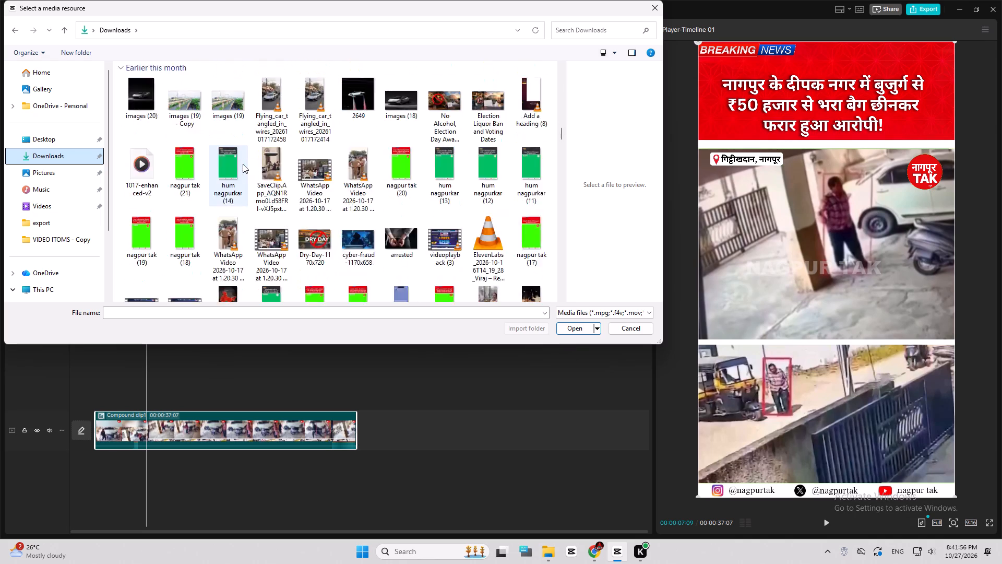
scroll(243, 164, down, 1)
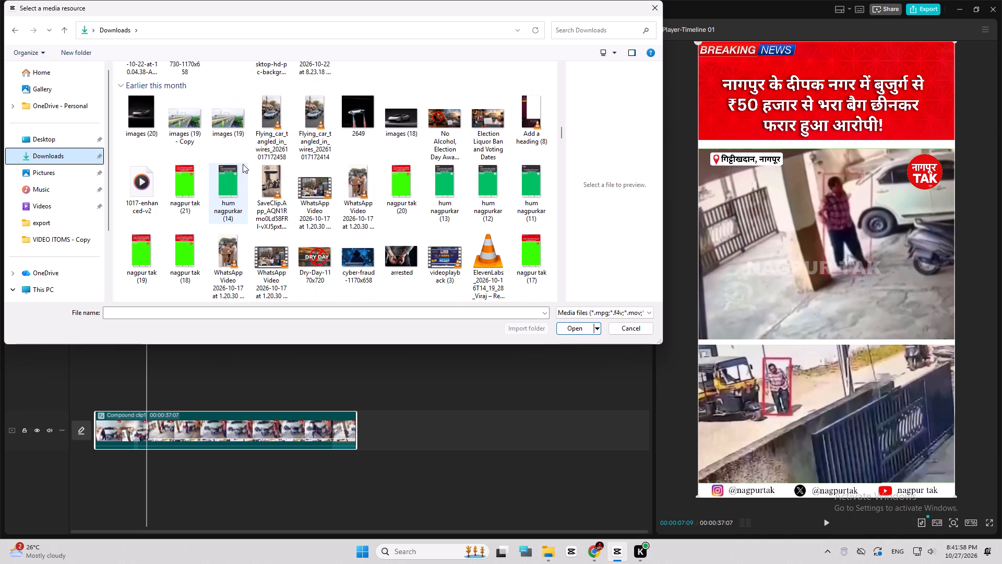
double_click(515, 116)
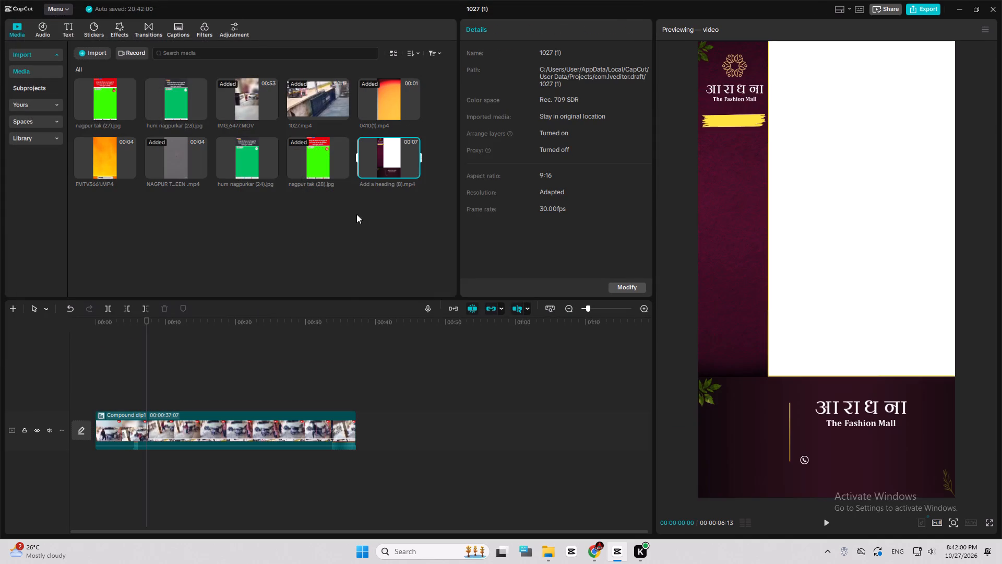
Place Add a heading (8).mp4 on a new track above the compound clip, starting at 00:00:07:09.
drag(401, 159, 146, 387)
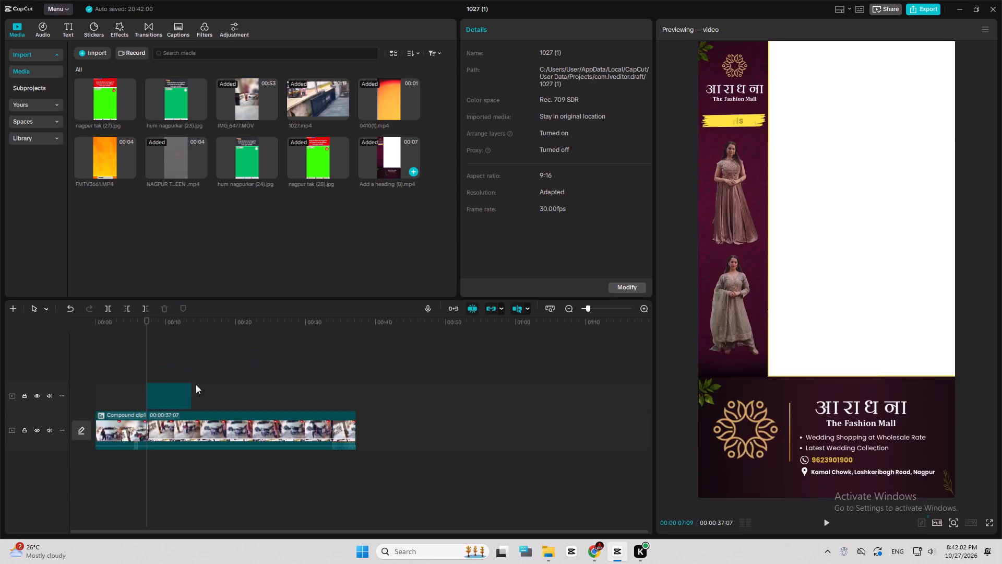
click(192, 391)
Split the compound clip at 00:00:13:22 and 00:00:07:09 to match the end and start of the Add a heading (8).mp4 overlay.
click(190, 416)
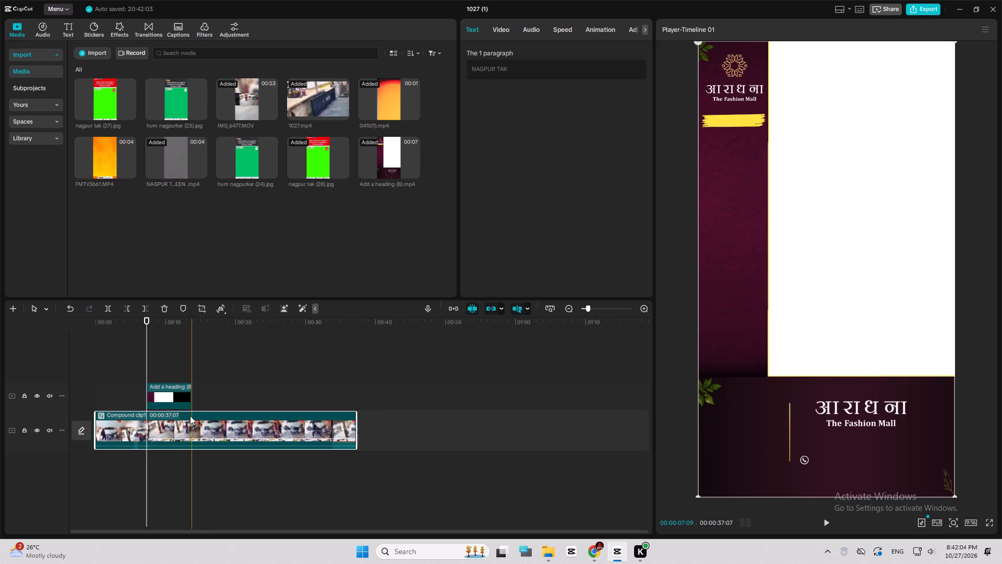
click(191, 420)
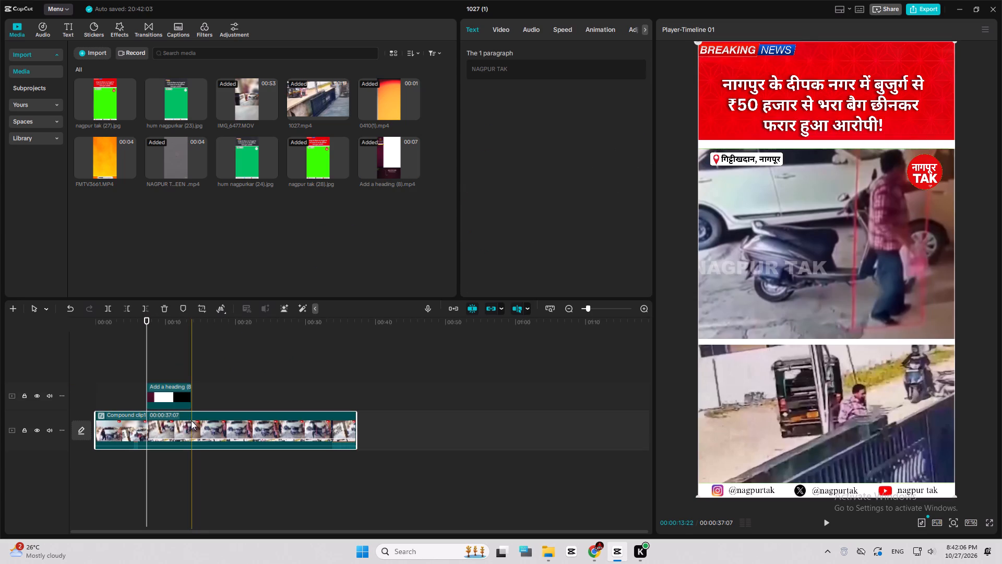
key(ctrl+b)
click(158, 428)
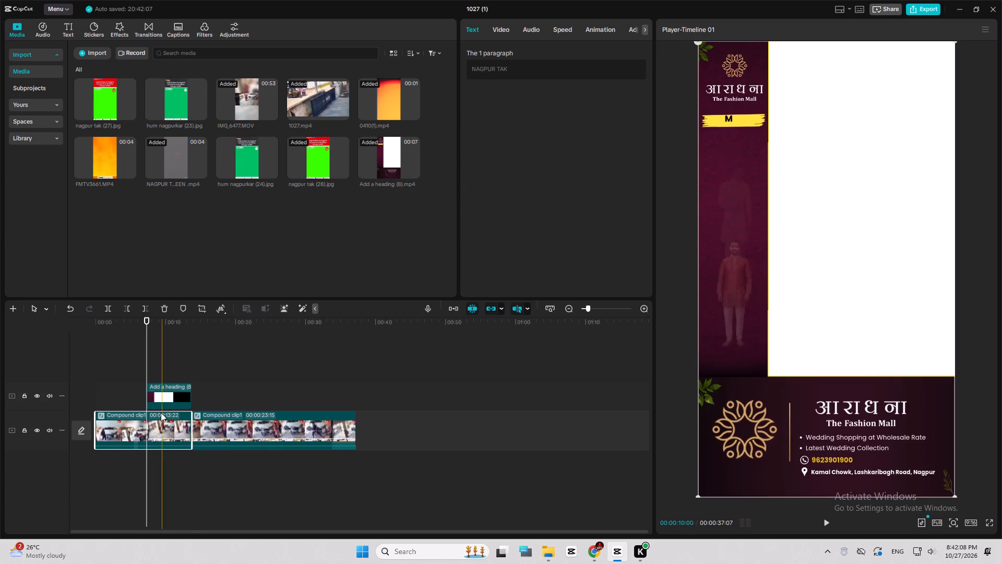
key(ctrl+b)
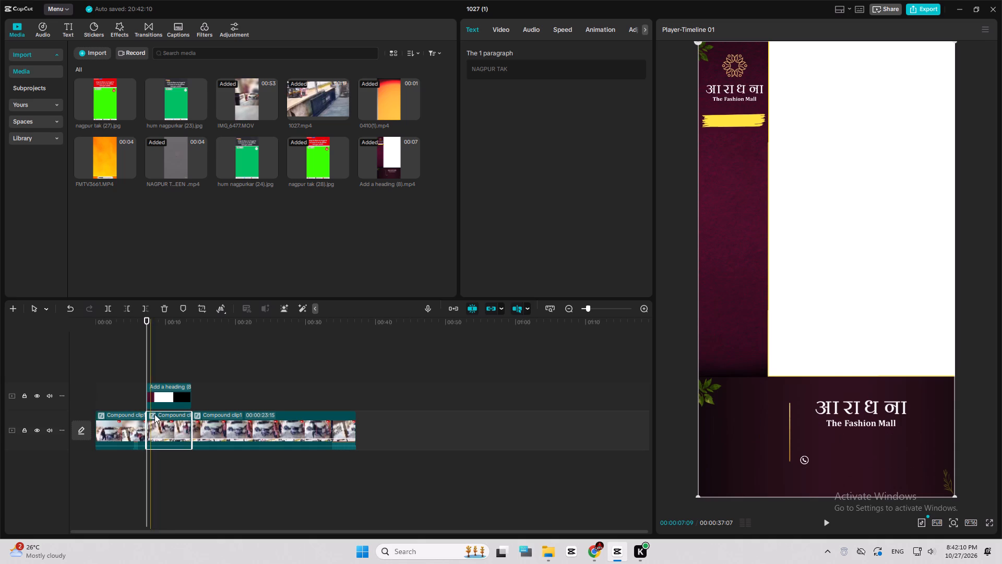
Duplicate the middle compound clip segment onto a new track above Add a heading (8).mp4, aligned to start at 00:00:07:09.
alt+drag(153, 428, 153, 363)
click(163, 372)
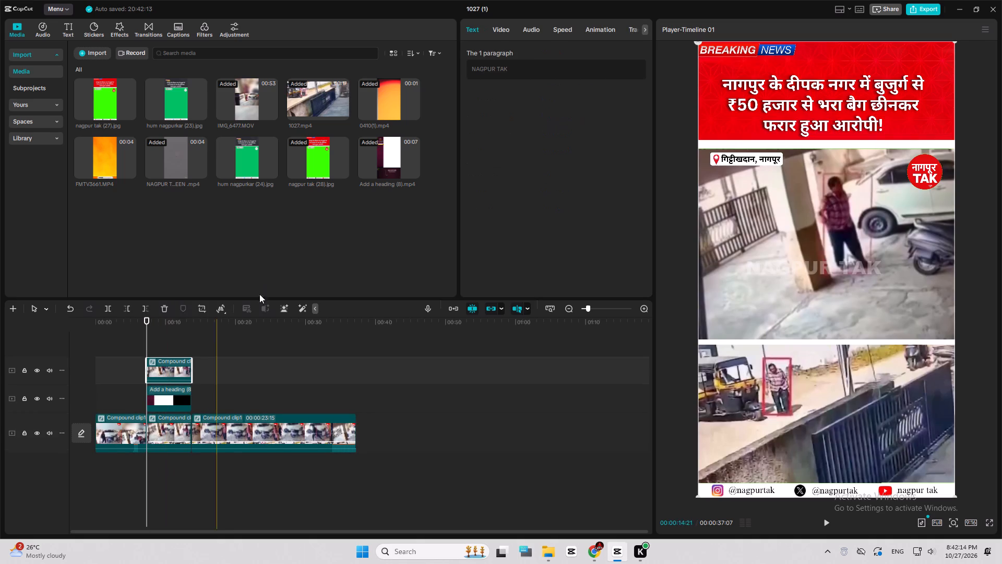
drag(181, 381, 180, 394)
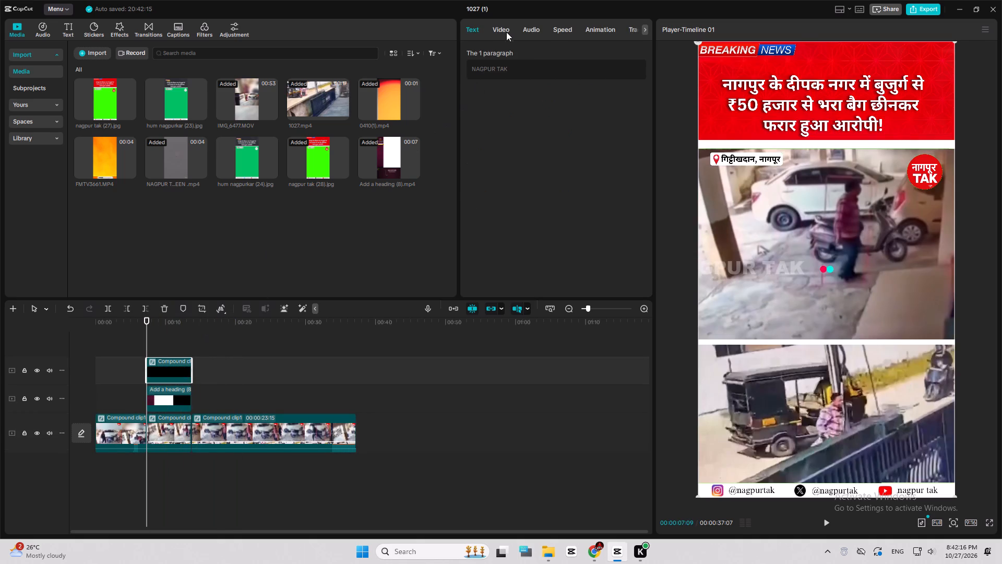
Add a Transform keyframe to the duplicated compound clip segment at 00:00:07:09.
click(508, 27)
double_click(634, 83)
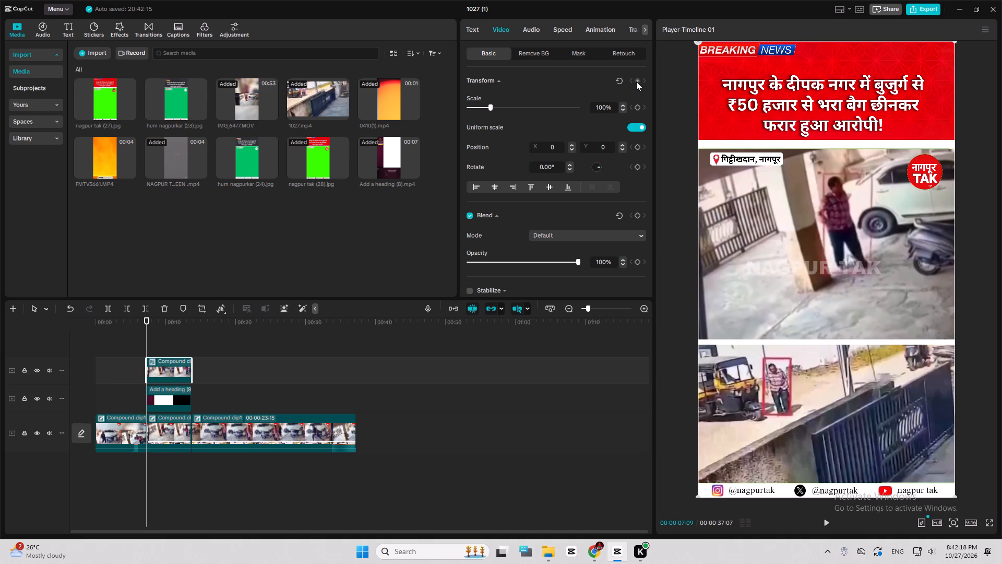
At 00:00:08:09, keyframe the duplicated compound clip segment to scale 74% and position X 323, Y 533.
ctrl+scroll(165, 436, up, 19)
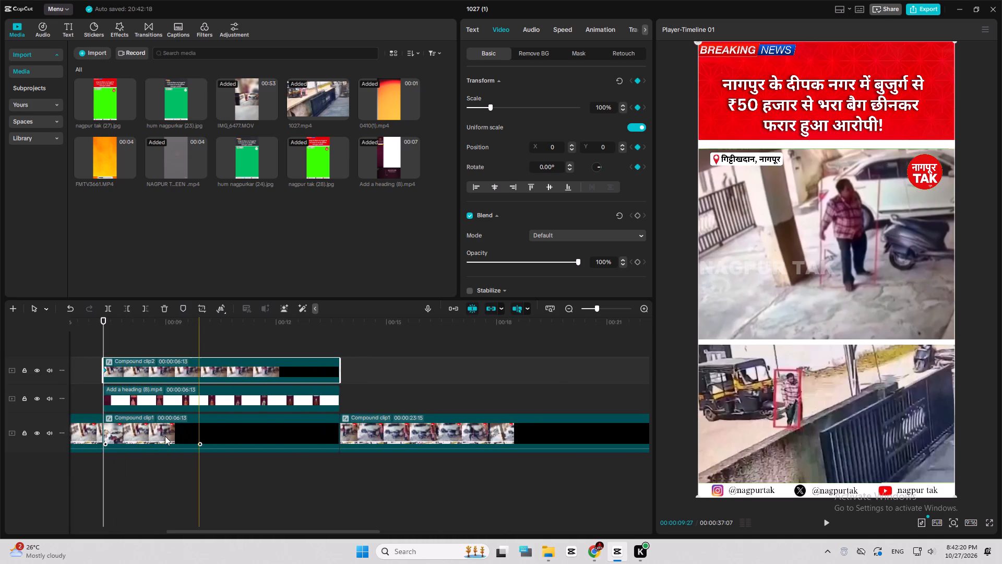
ctrl+scroll(102, 423, up, 4)
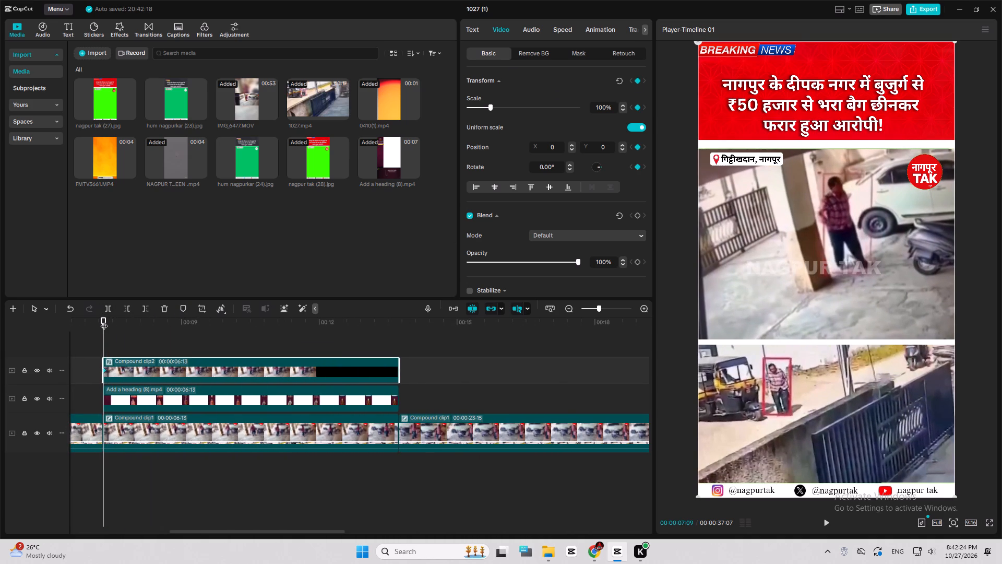
key(Right)
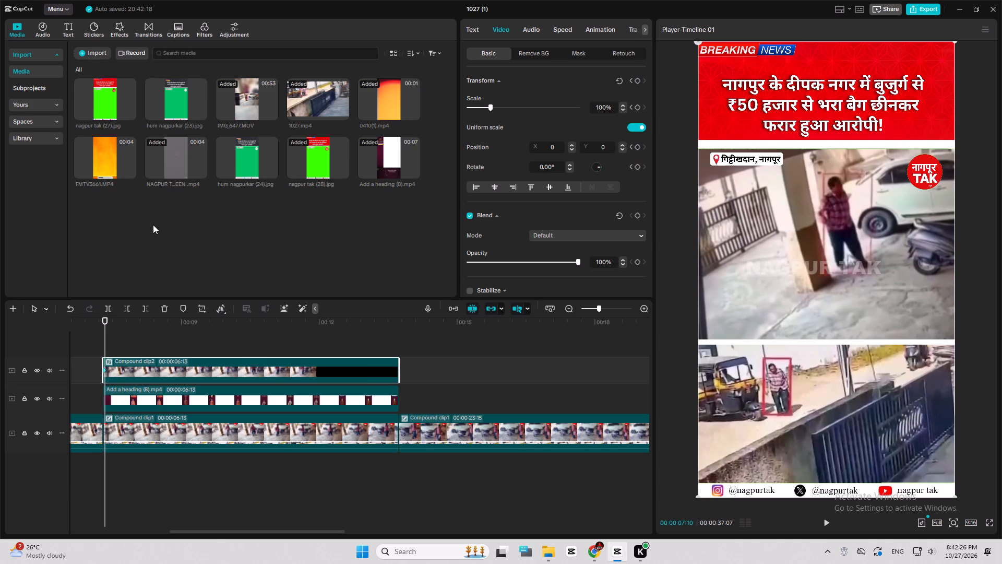
key(Right)
key(Right)
key(Right)
key(Right)
key(Right)
key(Right)
key(Right)
key(Right)
key(Right)
key(Right)
key(Right)
key(Right)
key(Right)
key(Right)
key(Right)
key(Right)
key(Right)
key(Right)
key(Right)
key(Right)
key(Right)
key(Right)
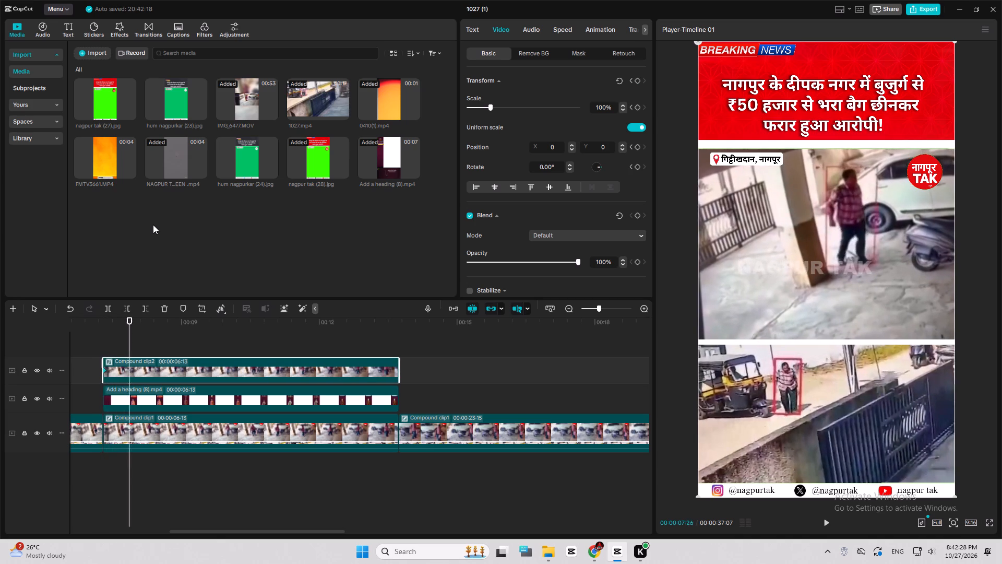
key(Left)
key(Left)
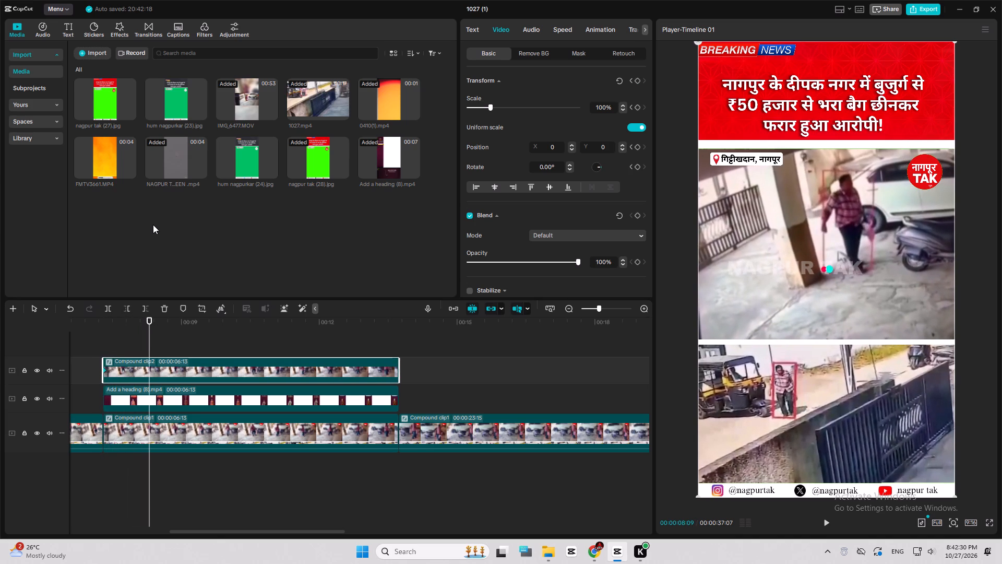
double_click(597, 108)
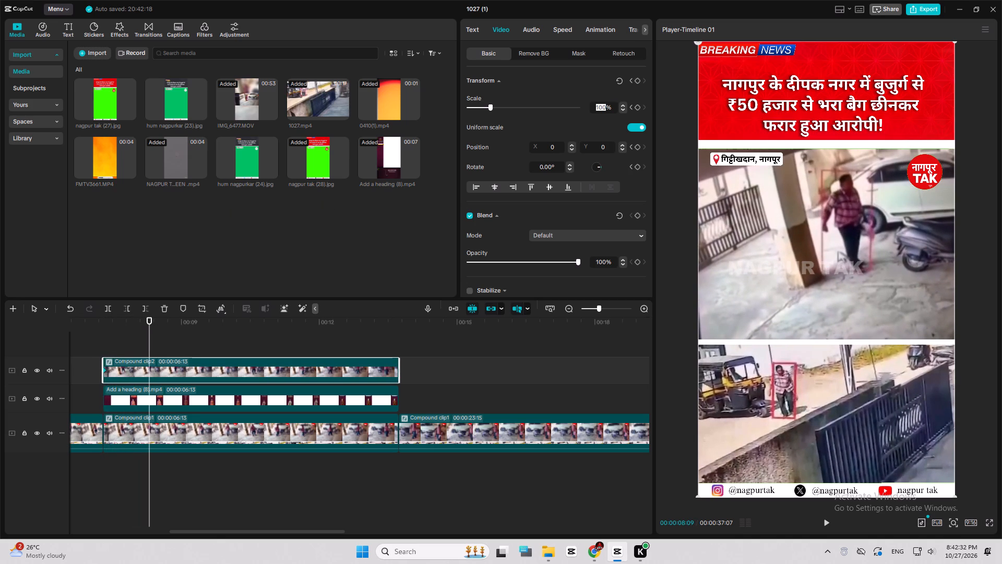
key(7)
key(4)
click(609, 118)
double_click(603, 144)
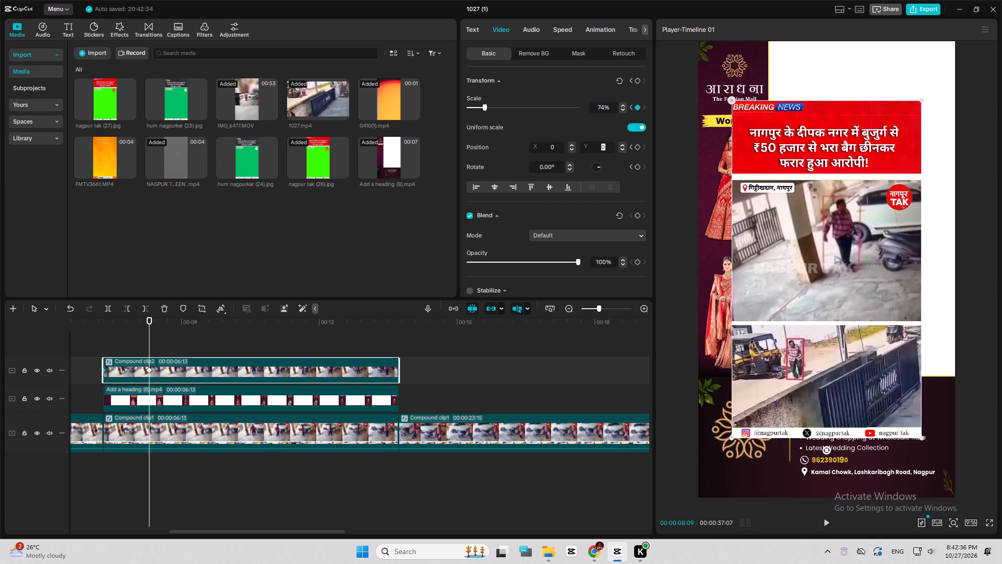
key(5)
text(33)
double_click(552, 146)
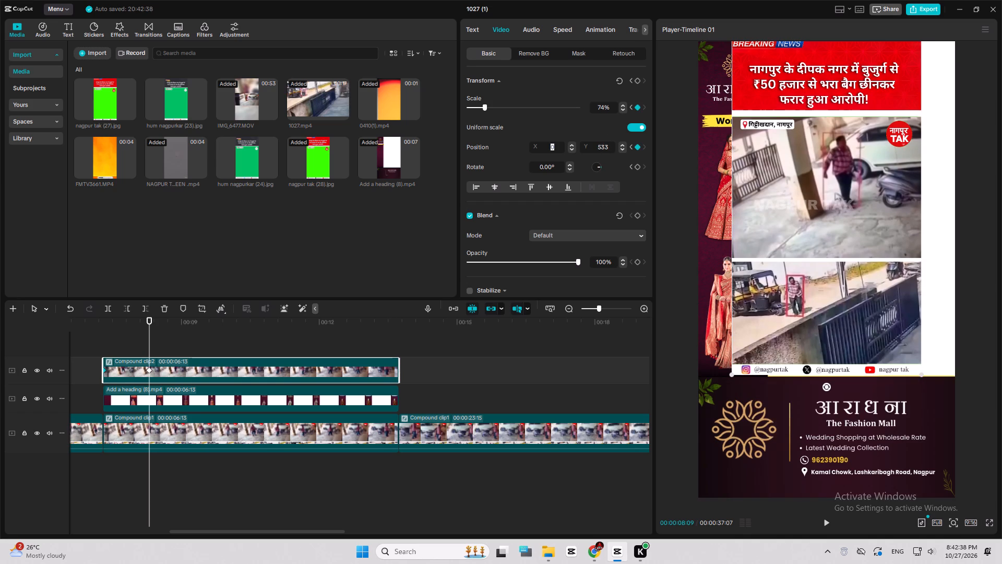
text(323)
click(524, 137)
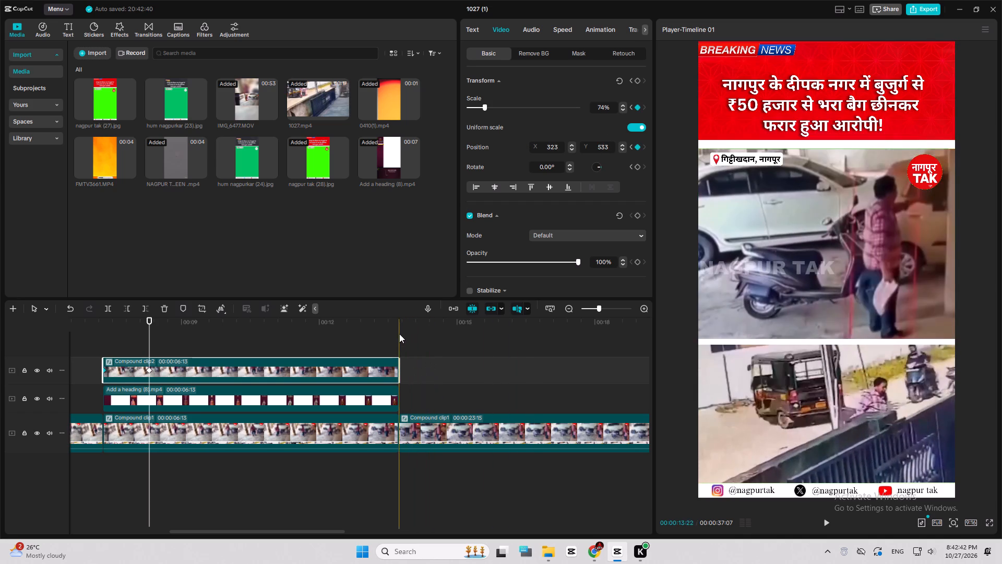
Add a Transform keyframe to the duplicated compound clip segment at 00:00:12:22, holding the reduced size and offset position.
click(397, 333)
click(393, 363)
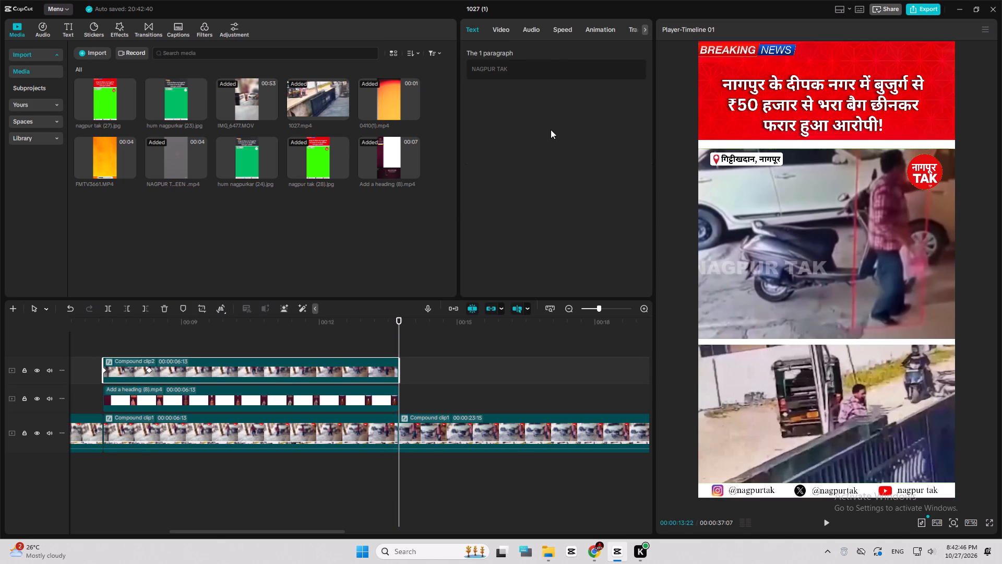
key(Left)
key(Left)
key(Left)
key(Left)
key(Left)
key(Left)
key(Left)
key(Left)
key(Left)
key(Left)
key(Left)
key(Left)
key(Left)
key(Left)
key(Left)
key(Left)
key(Left)
key(Left)
key(Left)
key(Left)
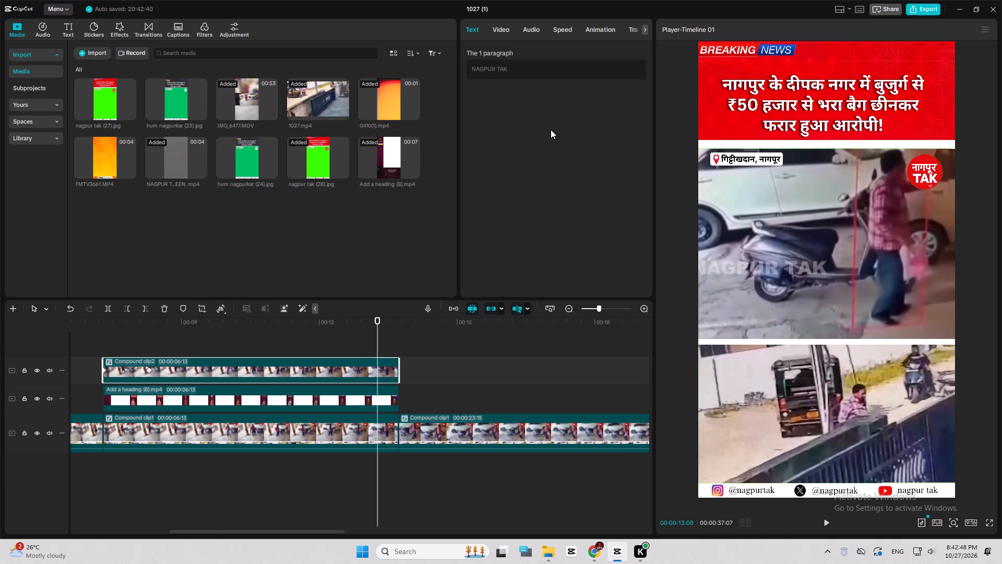
key(Left)
key(Left)
key(Left)
key(Left)
key(Left)
key(Left)
key(Left)
key(Left)
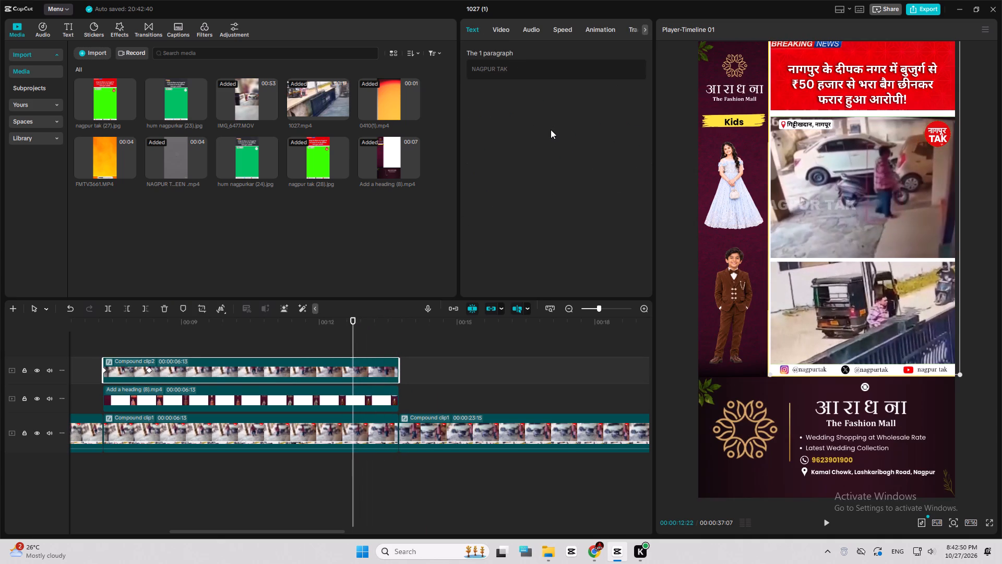
click(503, 34)
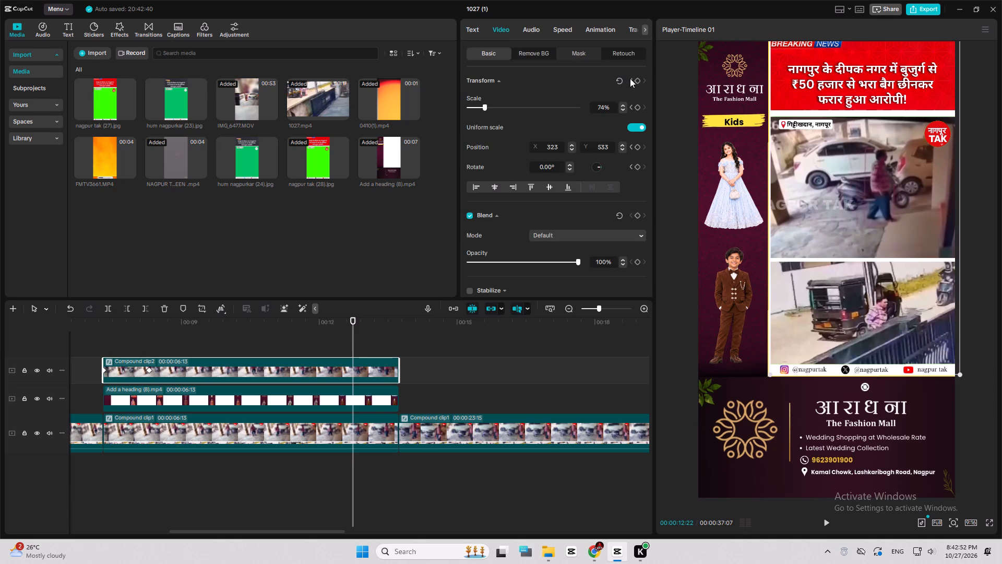
click(637, 78)
At 00:00:13:22, keyframe the duplicated compound clip segment to scale 100% and position X 0, Y 0.
click(400, 322)
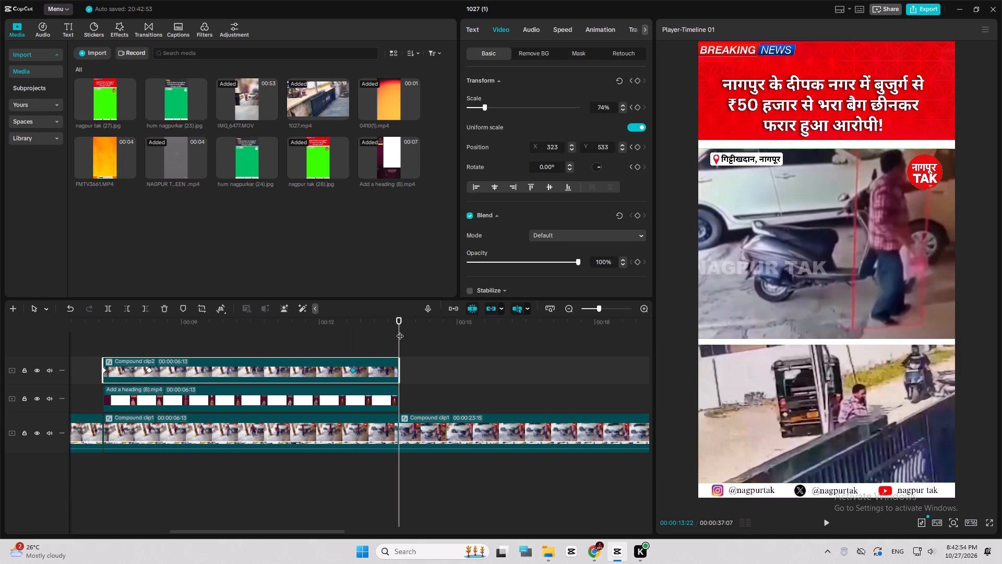
double_click(605, 110)
key(1)
key(0)
key(0)
double_click(598, 147)
key(0)
double_click(552, 147)
key(0)
click(561, 127)
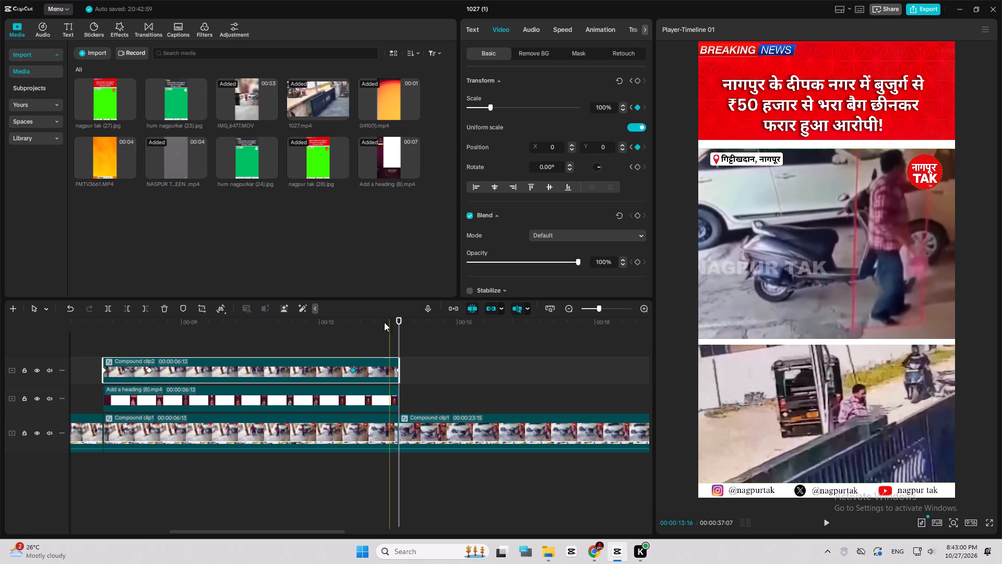
Play back the ad section from just before its start to past its end, checking the shrink and return animation.
drag(375, 322, 85, 315)
click(114, 327)
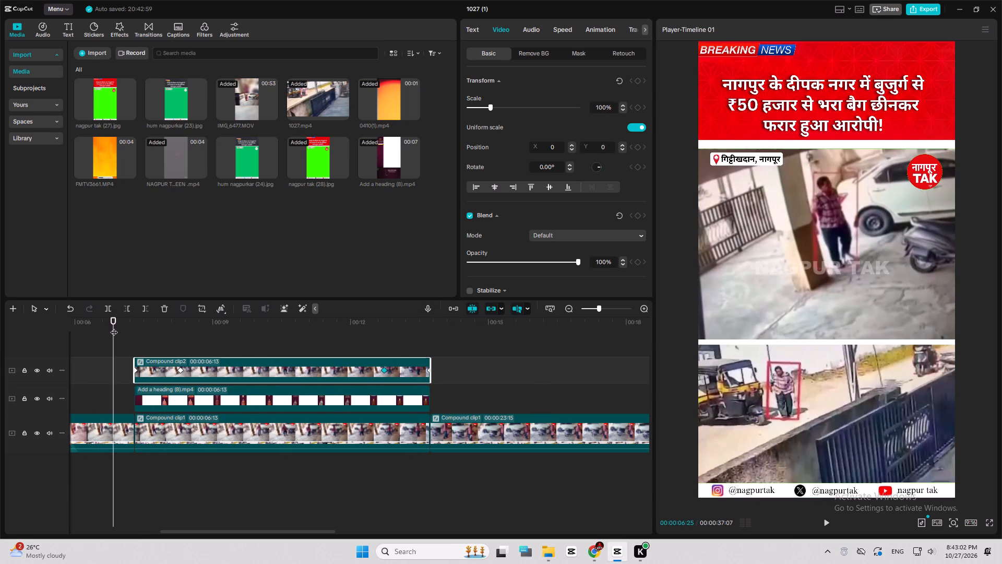
key(space)
ctrl+scroll(273, 374, down, 4)
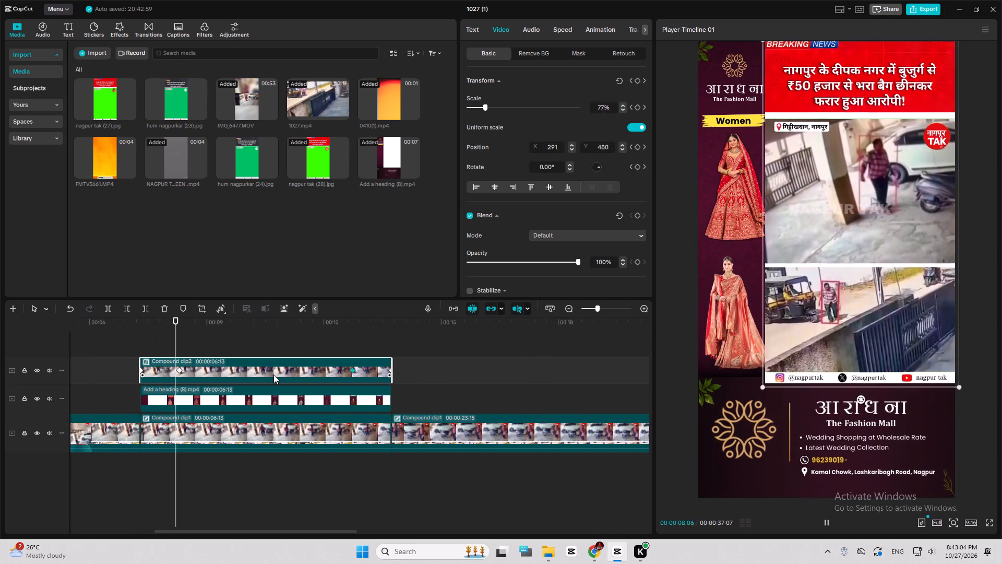
ctrl+scroll(273, 374, down, 3)
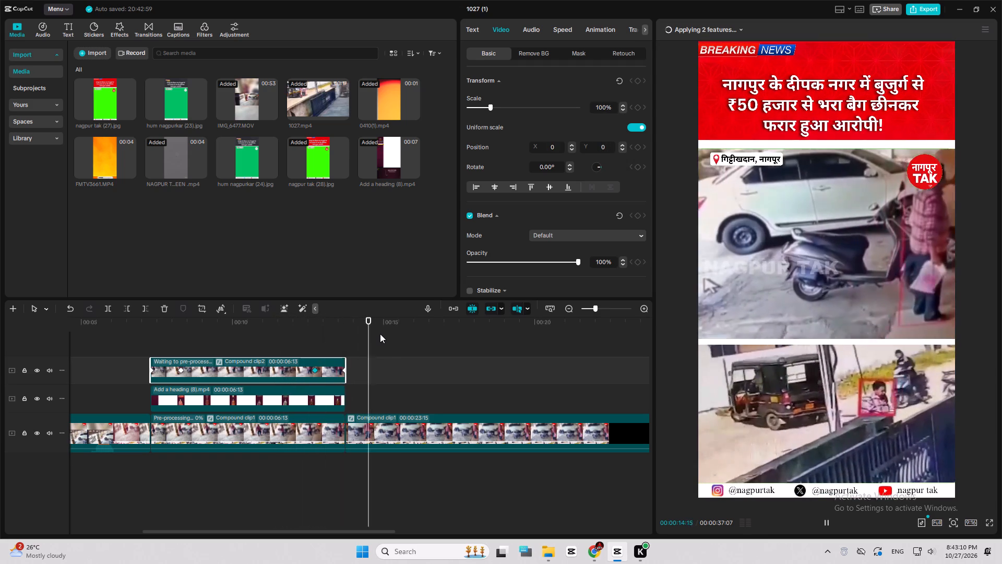
key(space)
key(space)
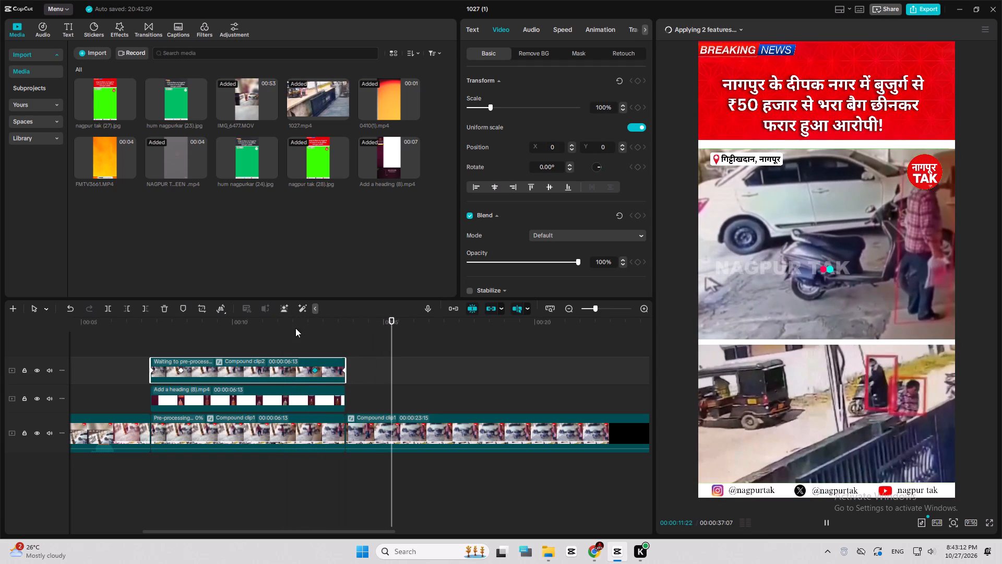
click(295, 328)
key(space)
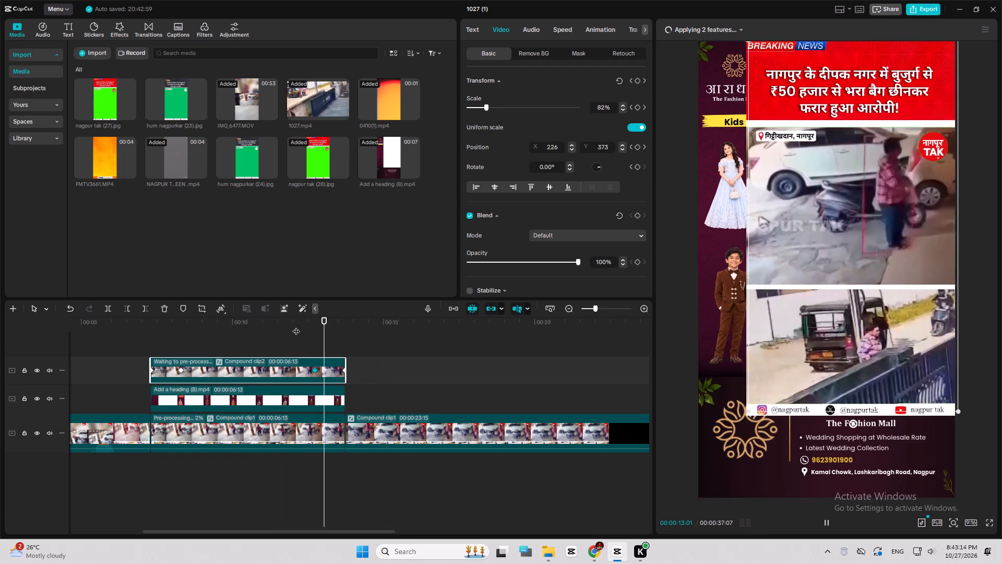
ctrl+scroll(390, 347, down, 12)
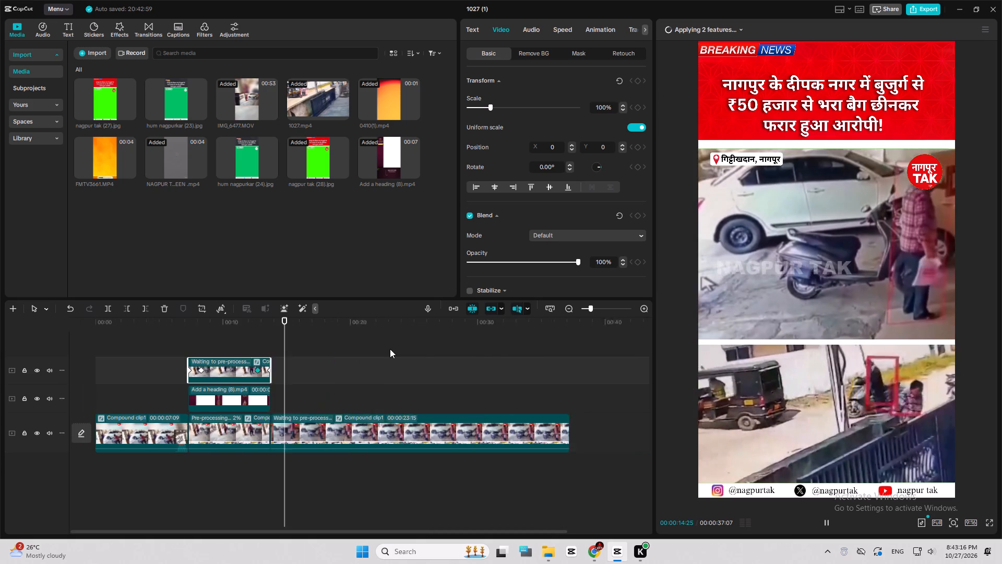
ctrl+scroll(390, 349, down, 7)
key(space)
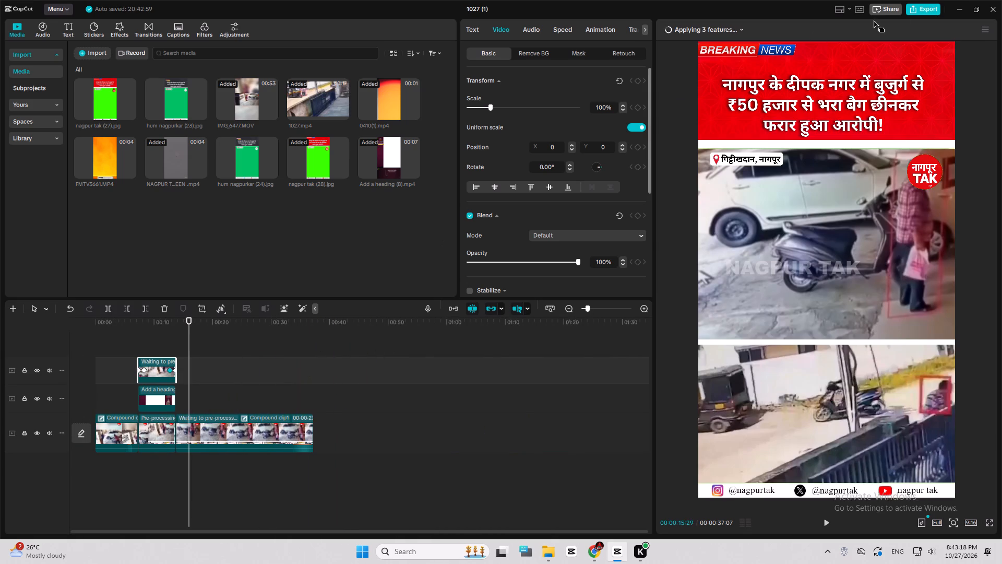
Export the timeline as 1027 (1)(1) at 1080P, HEVC, mp4 and 30fps, and close the export dialog once saved.
click(909, 10)
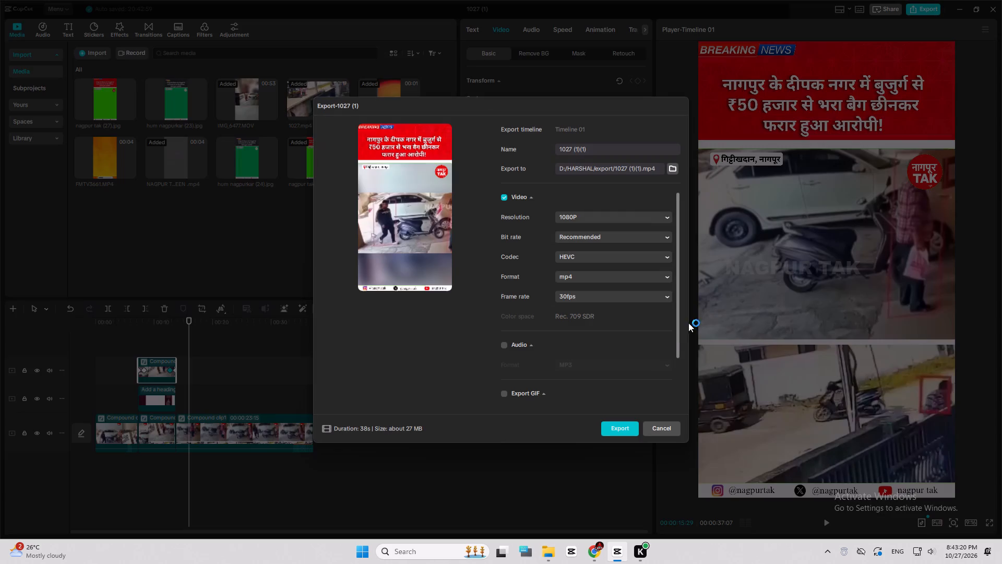
click(617, 428)
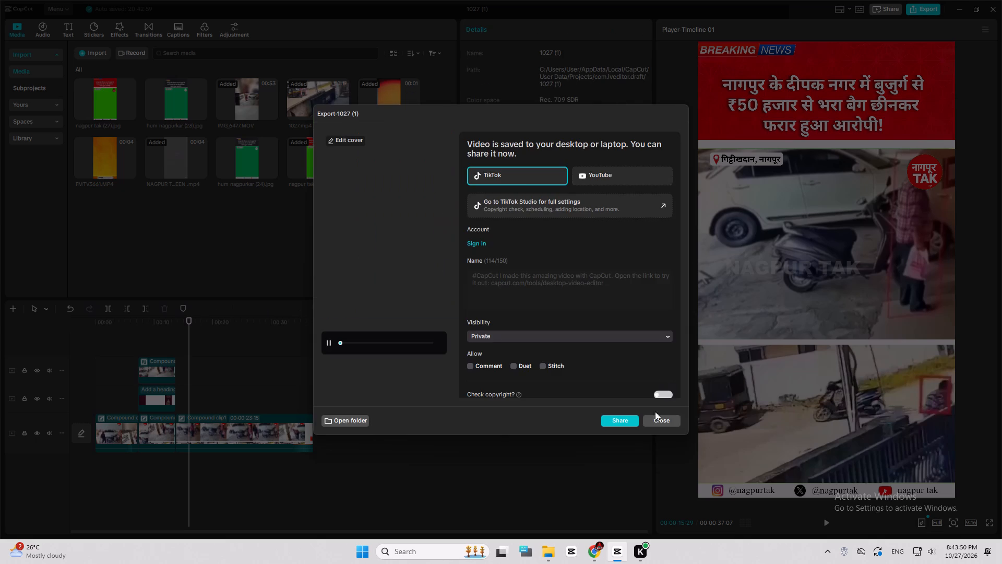
click(653, 417)
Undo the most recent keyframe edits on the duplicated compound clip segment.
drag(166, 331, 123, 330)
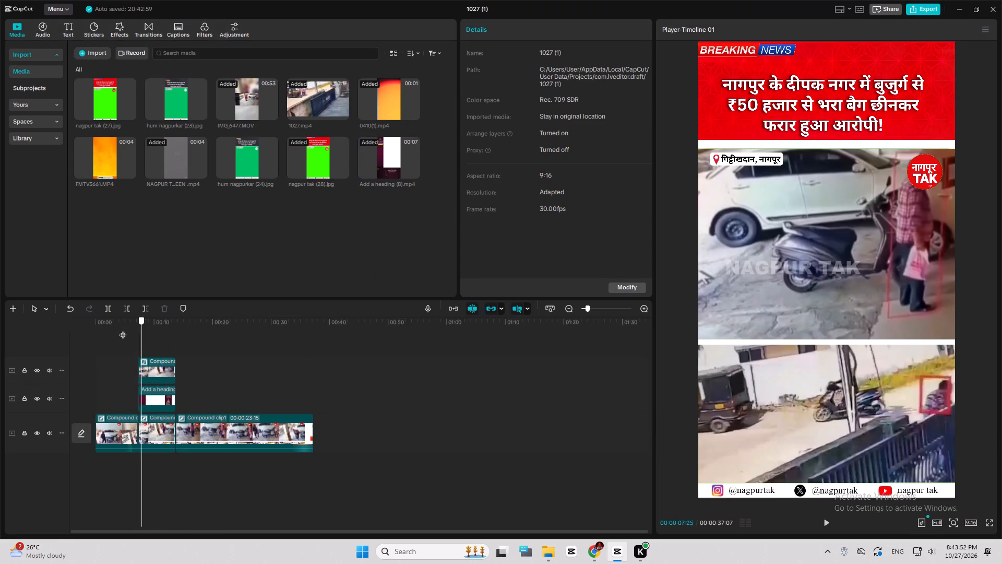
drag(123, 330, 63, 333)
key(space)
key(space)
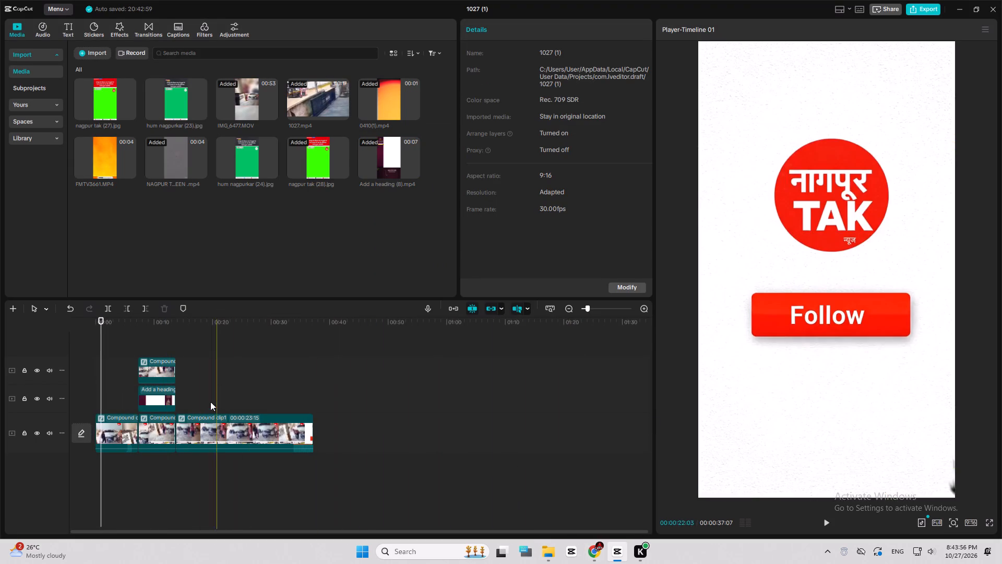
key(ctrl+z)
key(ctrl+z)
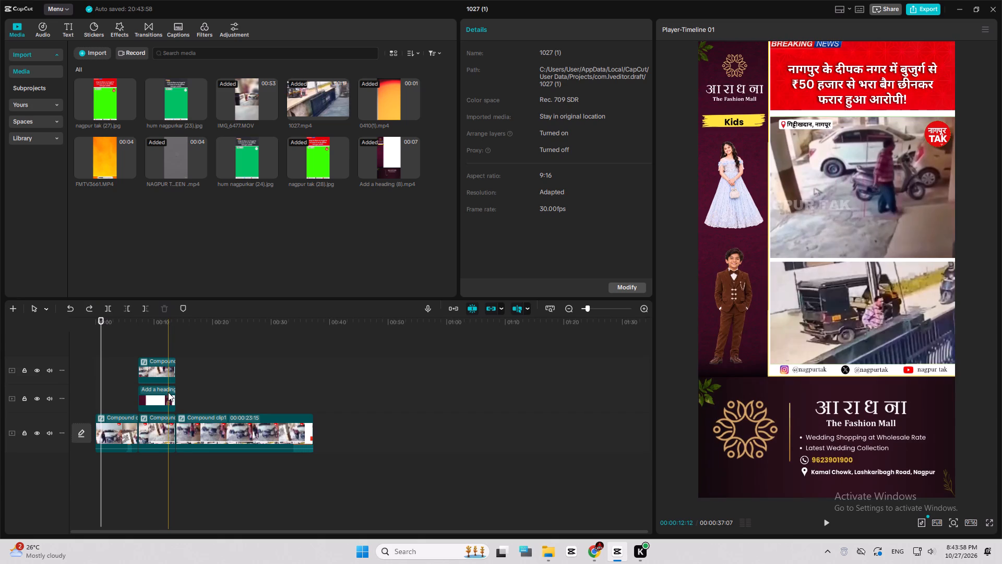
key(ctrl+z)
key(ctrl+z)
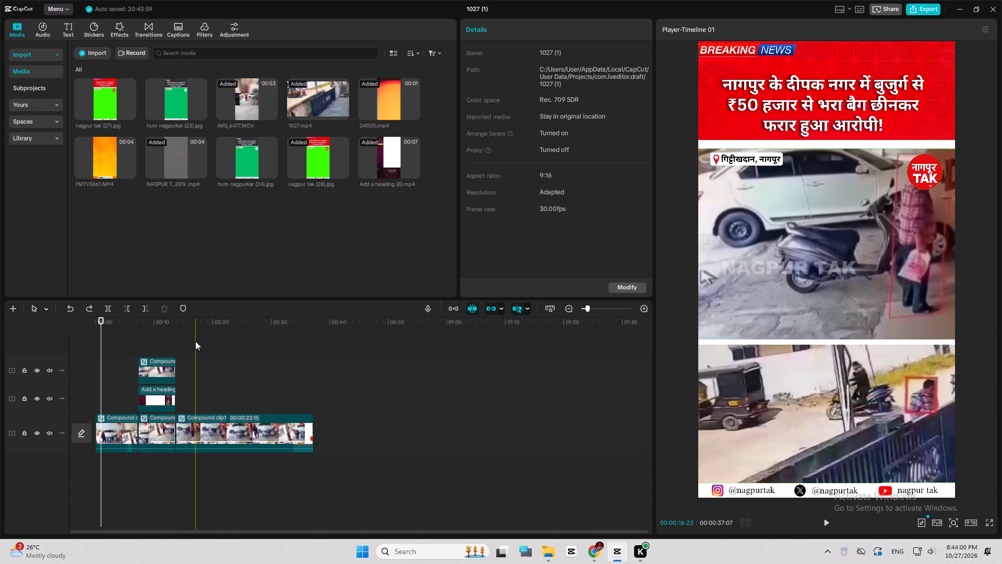
Delete the duplicated compound clip, the Add a heading (8).mp4 overlay, and the middle and last main-track compound clip segments.
drag(195, 341, 157, 390)
click(163, 313)
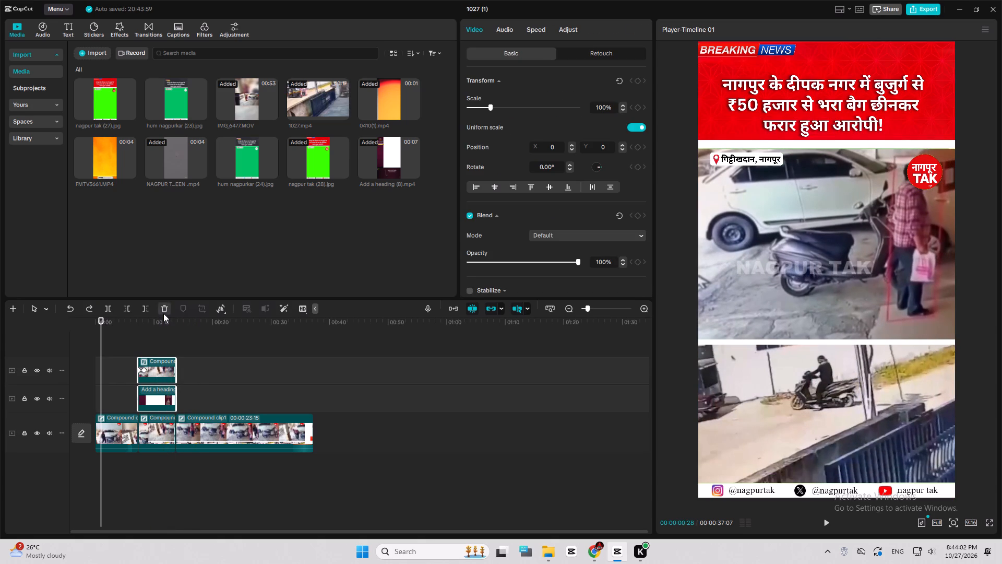
click(237, 425)
key(Delete)
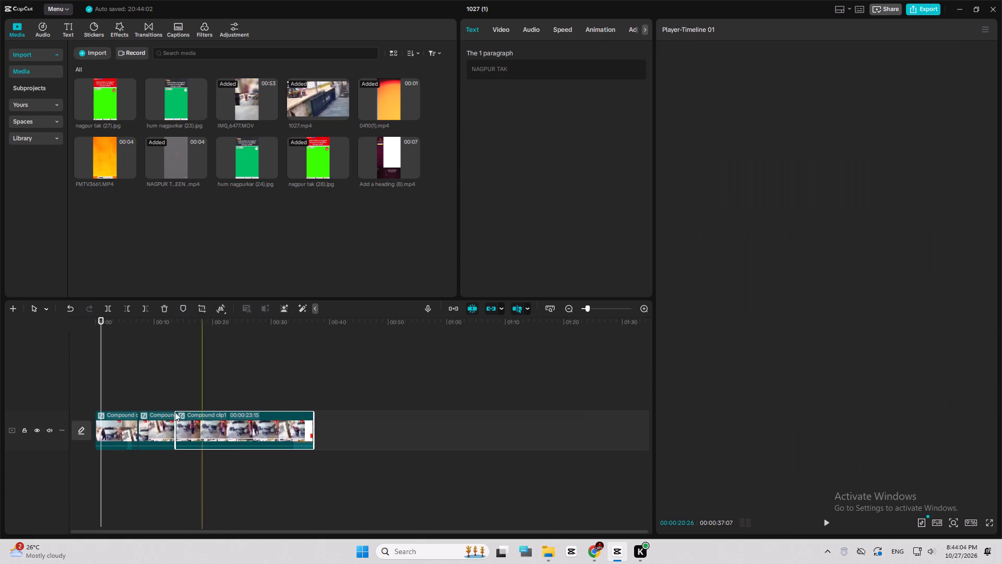
click(152, 416)
key(Delete)
Extend the end of the remaining first compound clip segment to its full 00:00:37:07 duration.
click(136, 423)
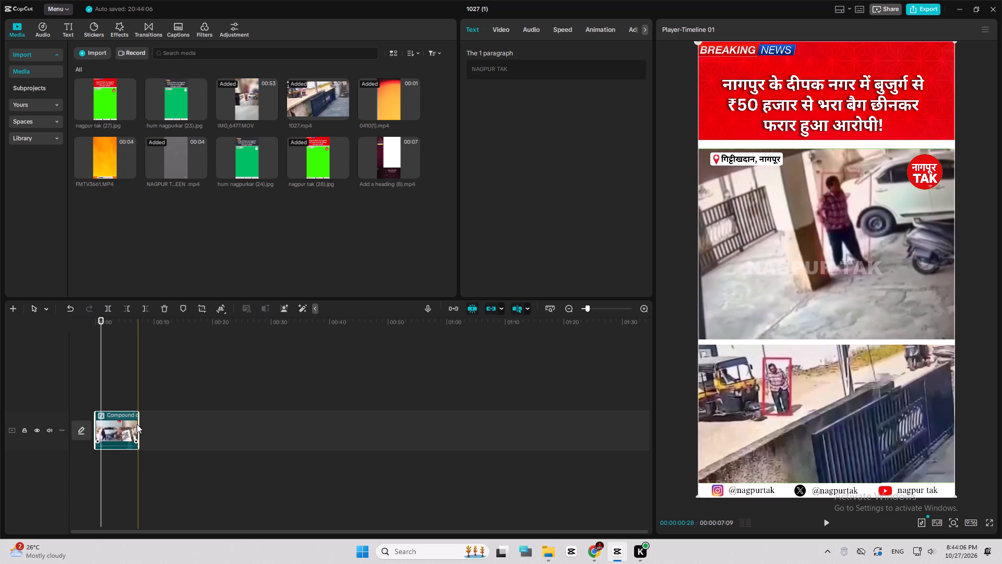
drag(138, 425, 457, 467)
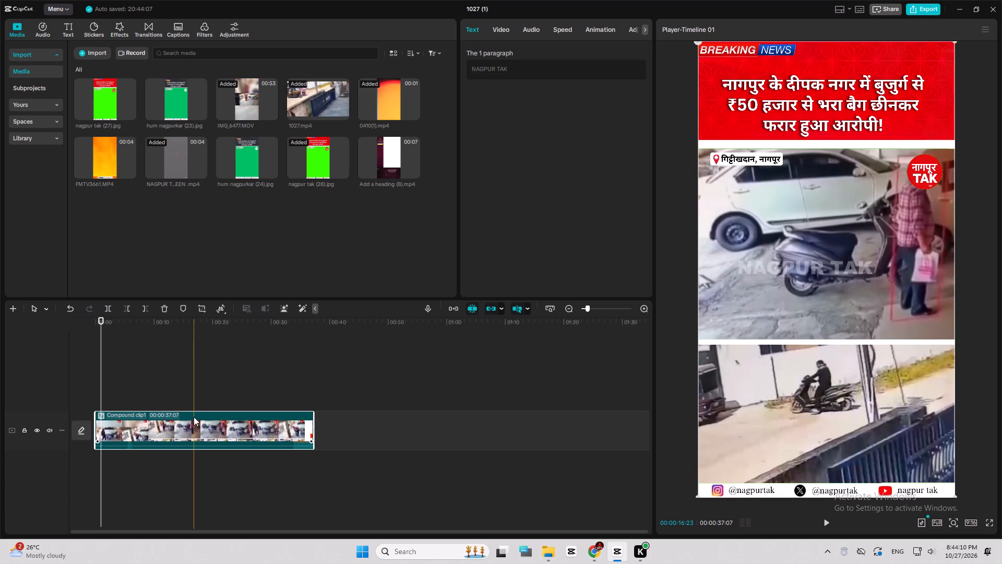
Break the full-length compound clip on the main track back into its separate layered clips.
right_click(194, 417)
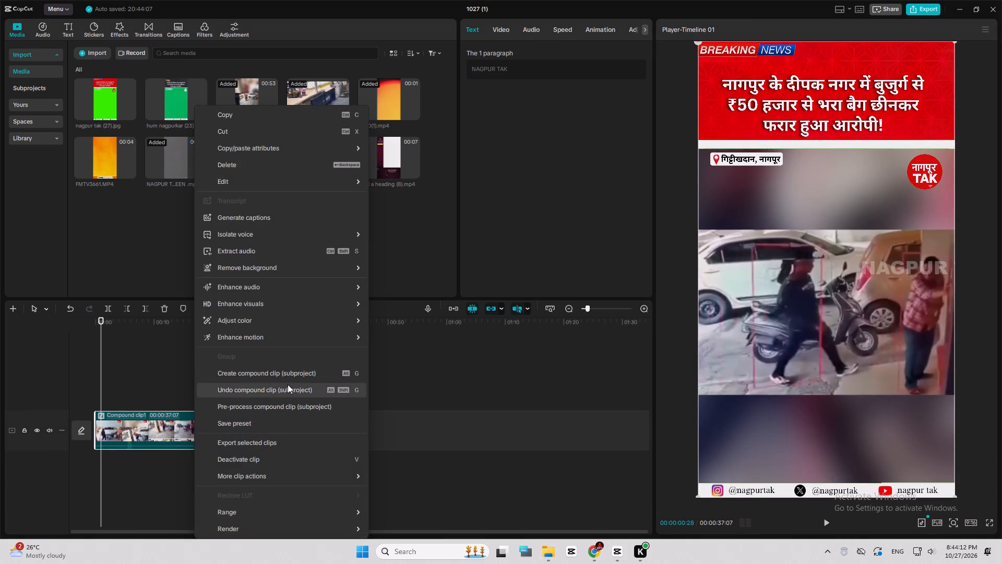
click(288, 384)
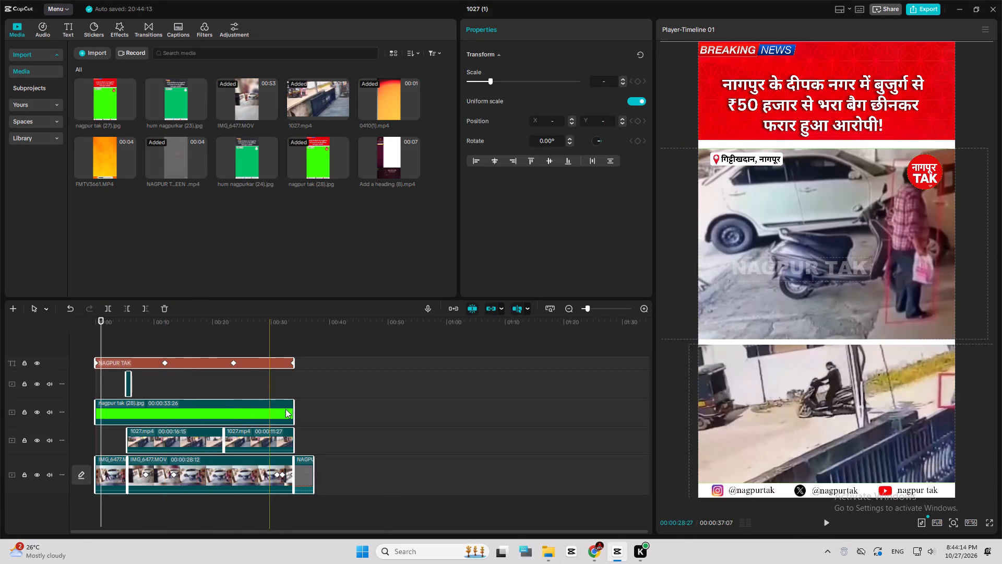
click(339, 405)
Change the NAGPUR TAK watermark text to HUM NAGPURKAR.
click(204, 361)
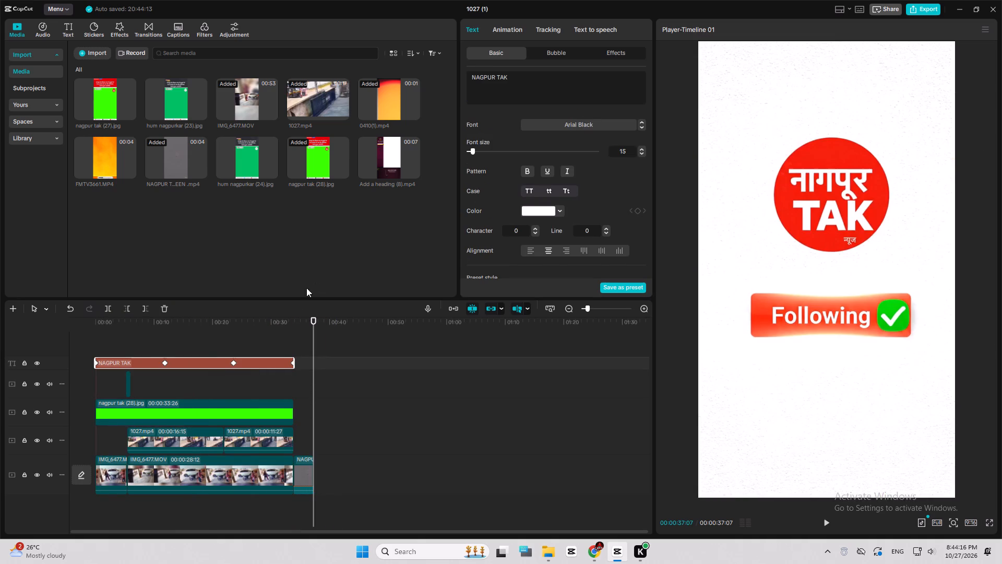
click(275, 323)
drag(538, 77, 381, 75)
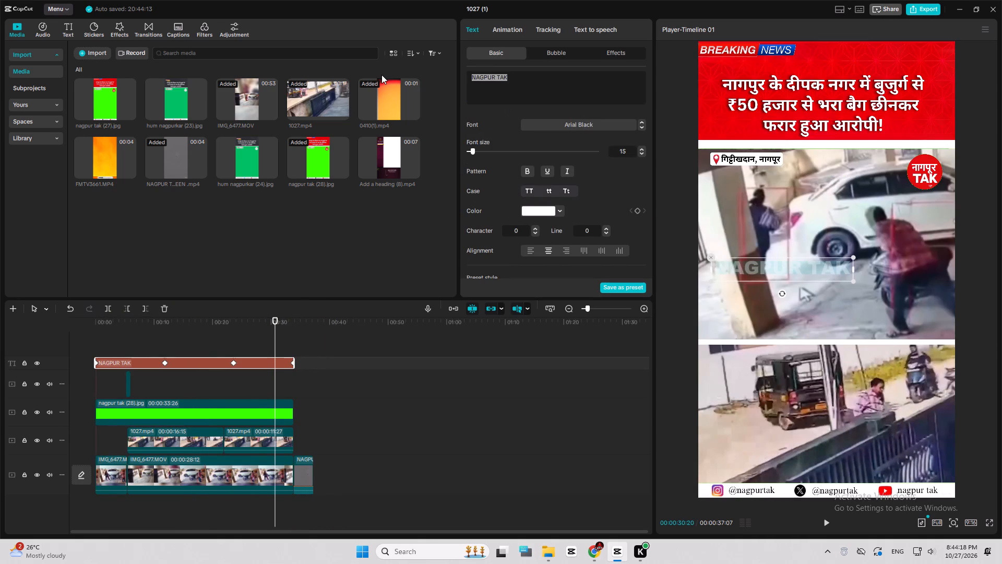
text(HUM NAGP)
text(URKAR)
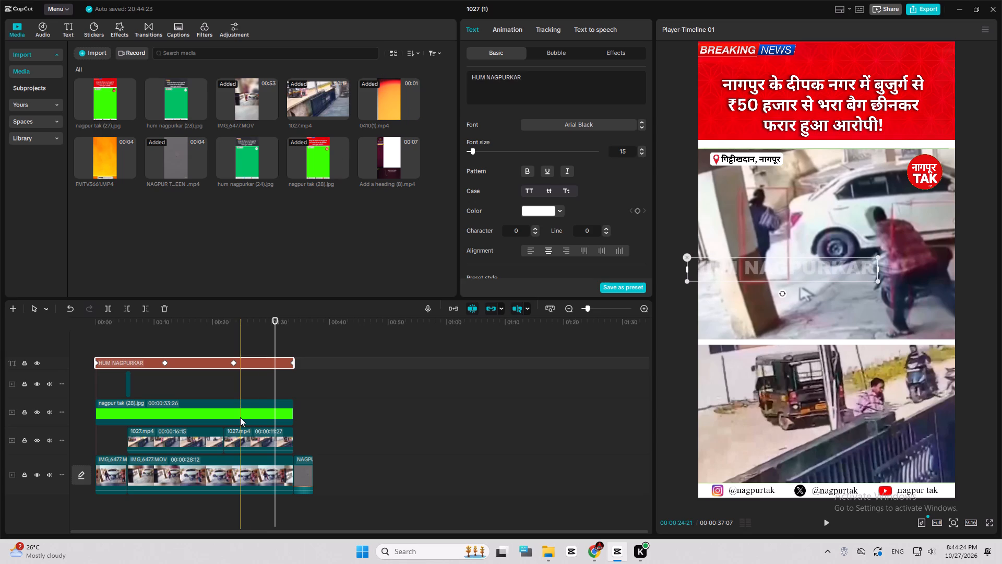
Preview the hum nagpurkar (24).jpg and nagpur tak (28).jpg frames in the media library.
click(240, 417)
drag(245, 157, 246, 209)
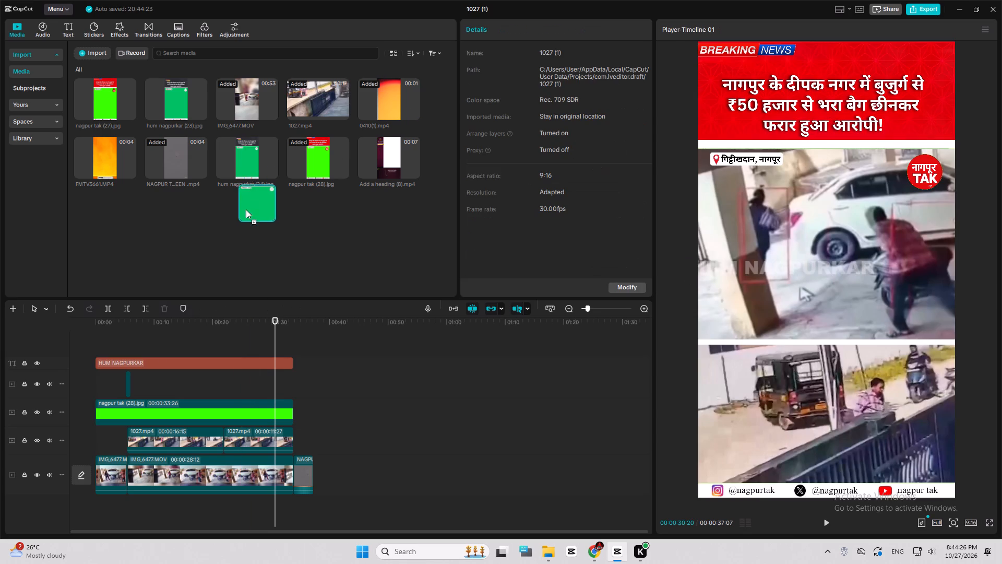
drag(246, 209, 241, 182)
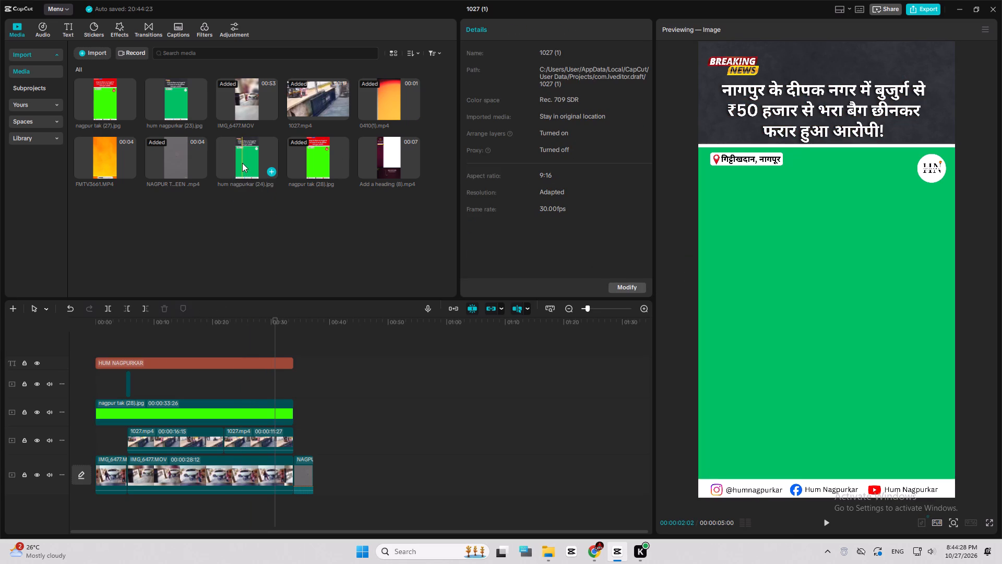
click(242, 163)
click(295, 163)
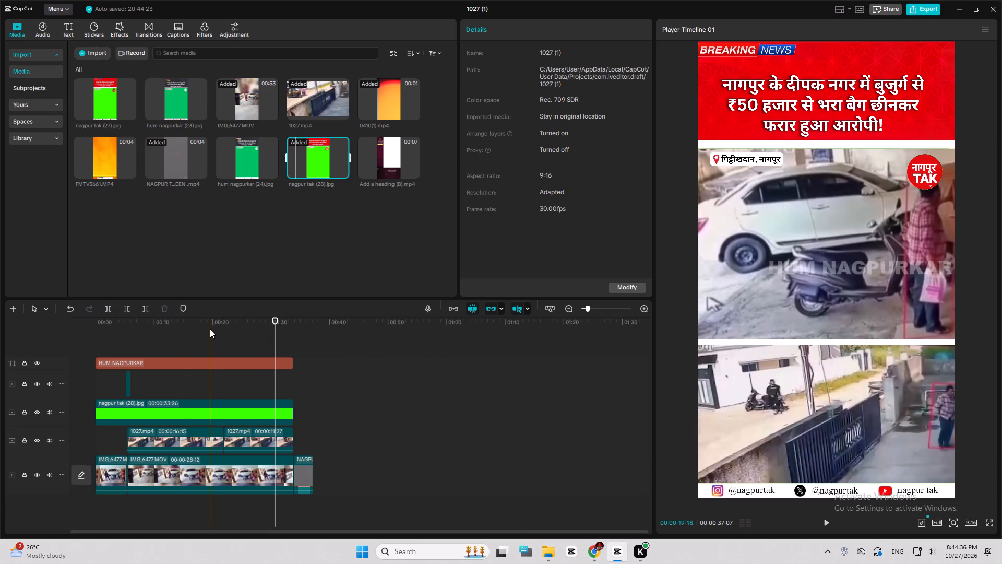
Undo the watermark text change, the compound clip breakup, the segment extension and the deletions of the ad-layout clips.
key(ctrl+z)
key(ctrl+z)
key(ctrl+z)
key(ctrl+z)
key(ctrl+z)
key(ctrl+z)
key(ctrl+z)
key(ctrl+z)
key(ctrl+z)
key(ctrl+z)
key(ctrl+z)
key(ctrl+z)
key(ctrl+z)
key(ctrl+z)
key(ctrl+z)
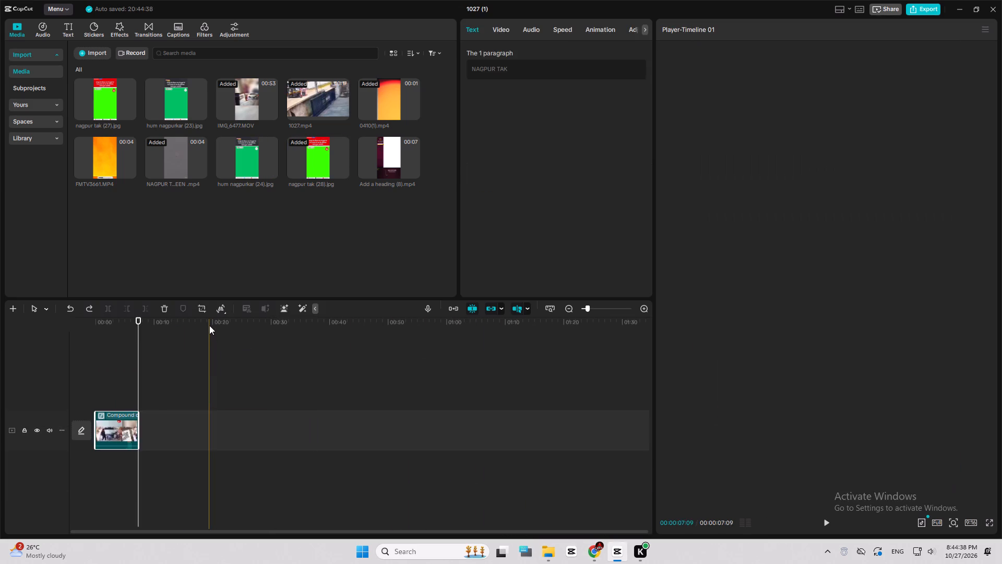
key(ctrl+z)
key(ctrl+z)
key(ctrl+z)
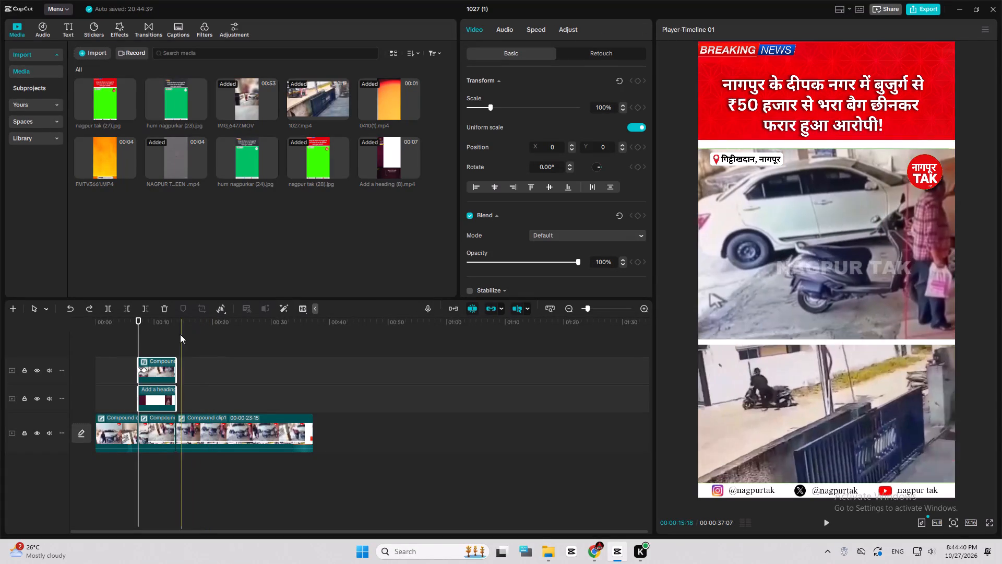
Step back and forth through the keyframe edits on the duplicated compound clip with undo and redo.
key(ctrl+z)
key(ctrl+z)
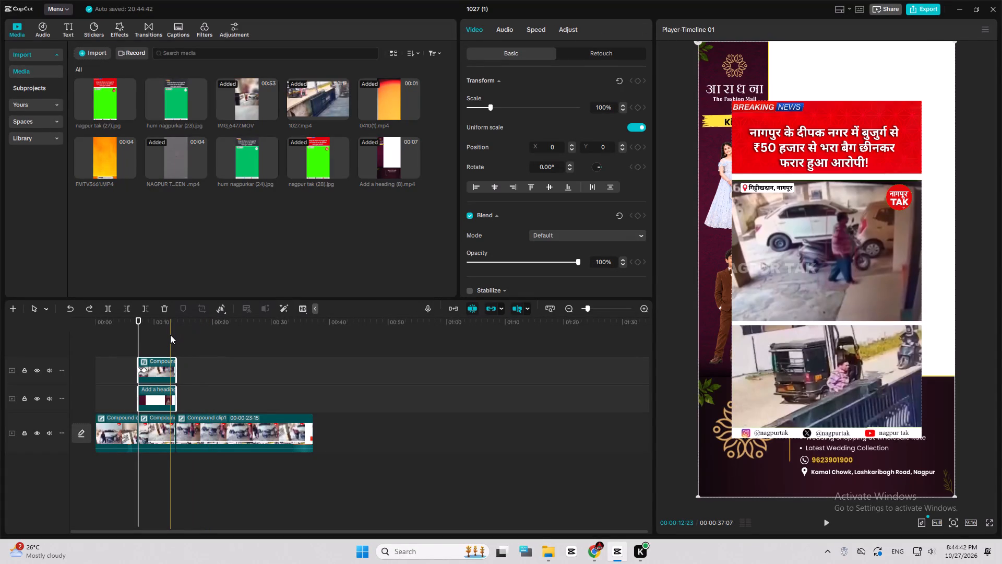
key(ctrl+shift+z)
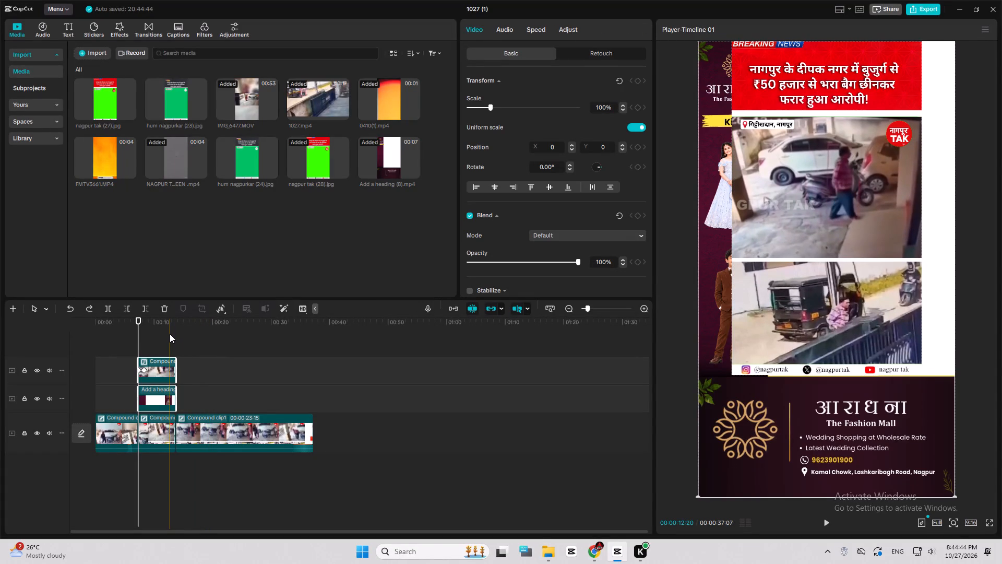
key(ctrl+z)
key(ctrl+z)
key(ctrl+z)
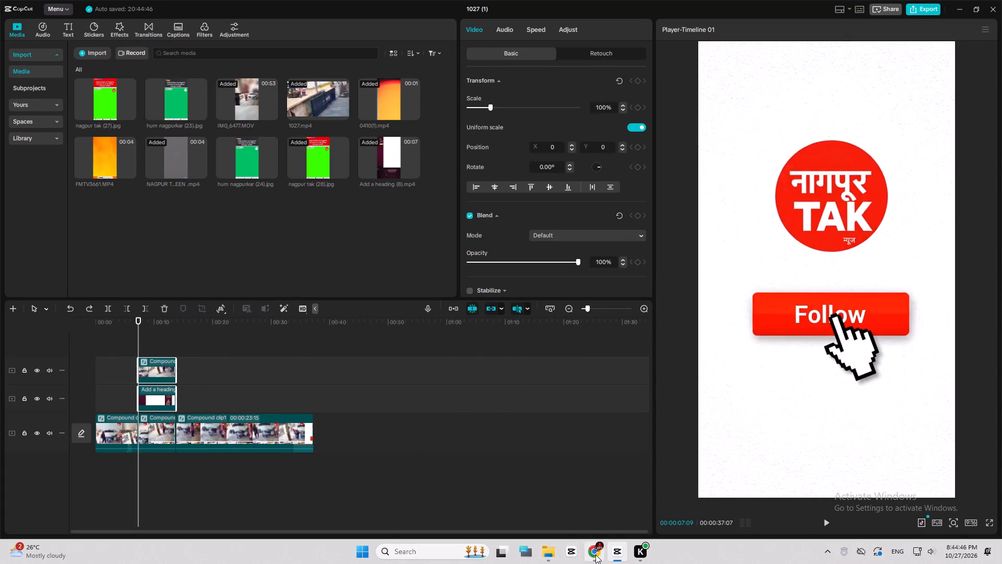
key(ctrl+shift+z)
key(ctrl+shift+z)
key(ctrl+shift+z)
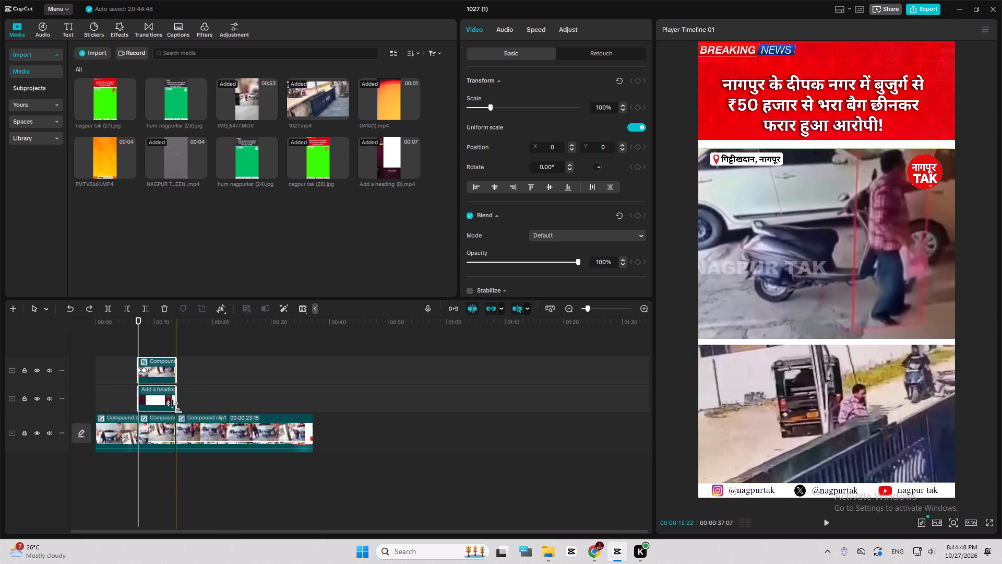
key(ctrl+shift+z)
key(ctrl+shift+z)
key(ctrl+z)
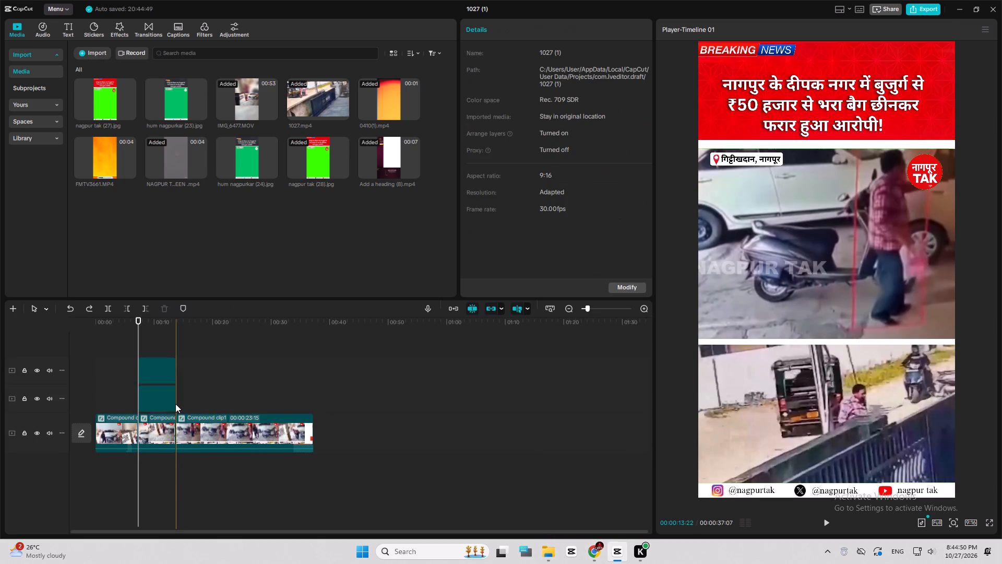
Play back the ad section around 00:00:10 to check the duplicated compound clip over the Add a heading (8).mp4 overlay.
key(space)
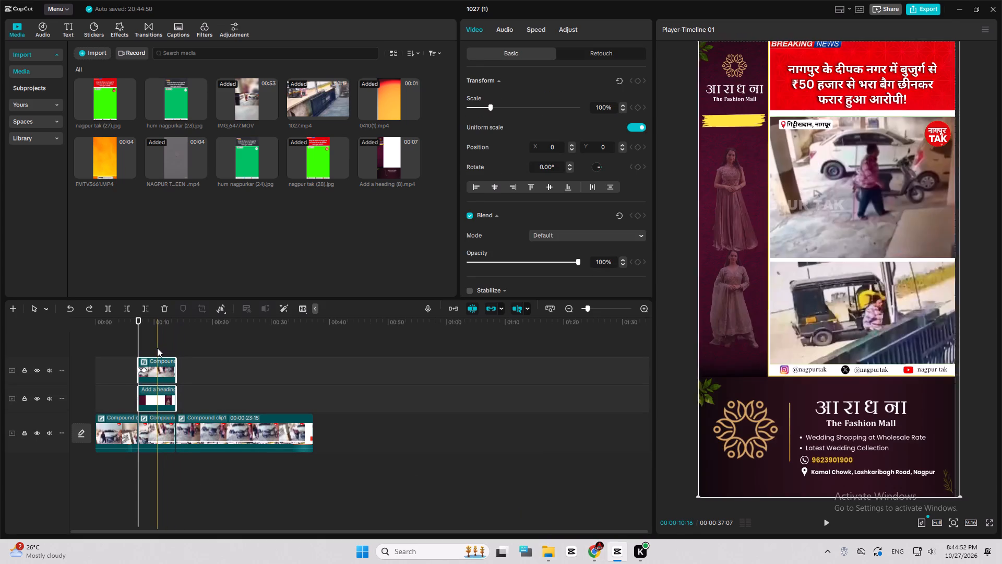
click(157, 348)
ctrl+scroll(165, 369, up, 17)
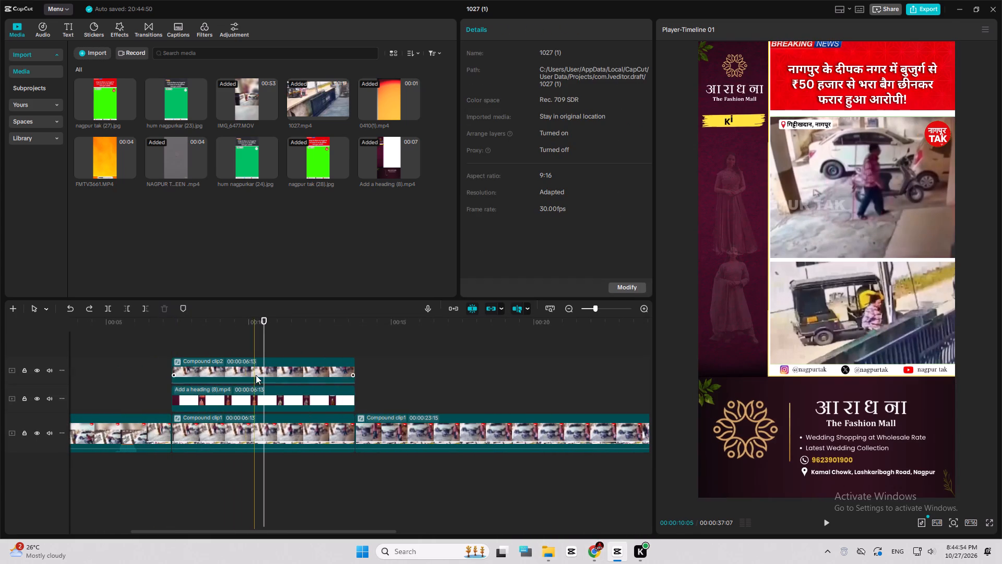
click(256, 375)
key(space)
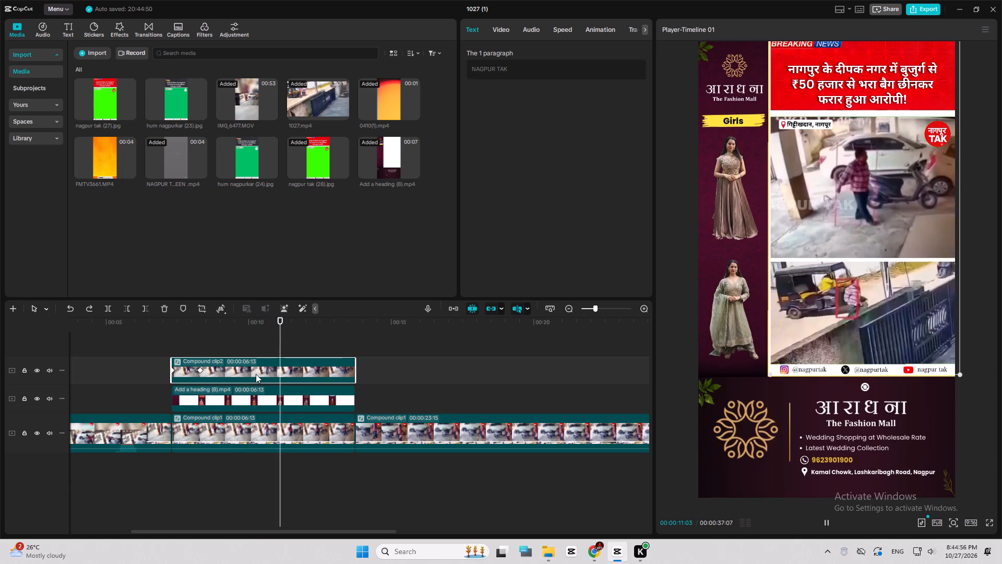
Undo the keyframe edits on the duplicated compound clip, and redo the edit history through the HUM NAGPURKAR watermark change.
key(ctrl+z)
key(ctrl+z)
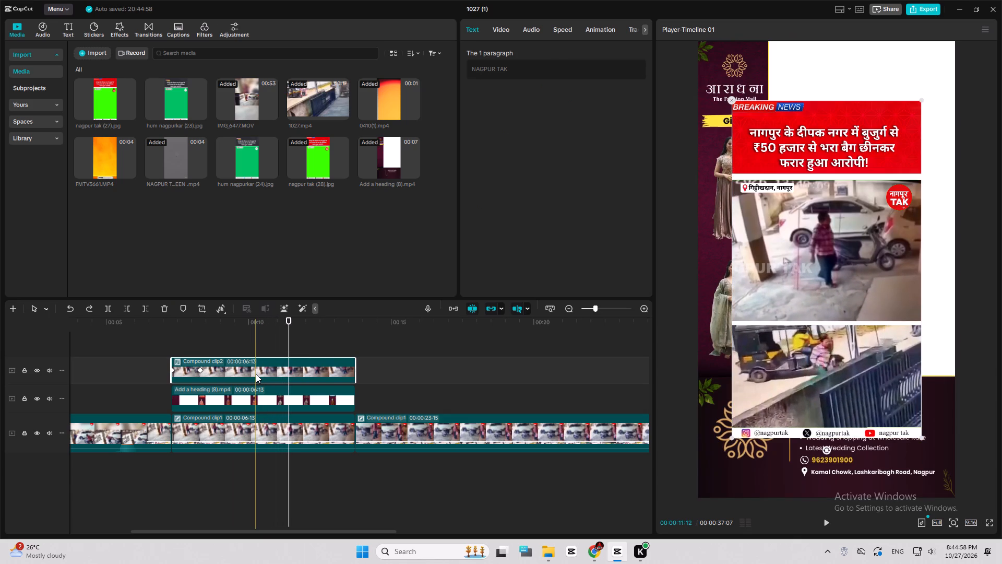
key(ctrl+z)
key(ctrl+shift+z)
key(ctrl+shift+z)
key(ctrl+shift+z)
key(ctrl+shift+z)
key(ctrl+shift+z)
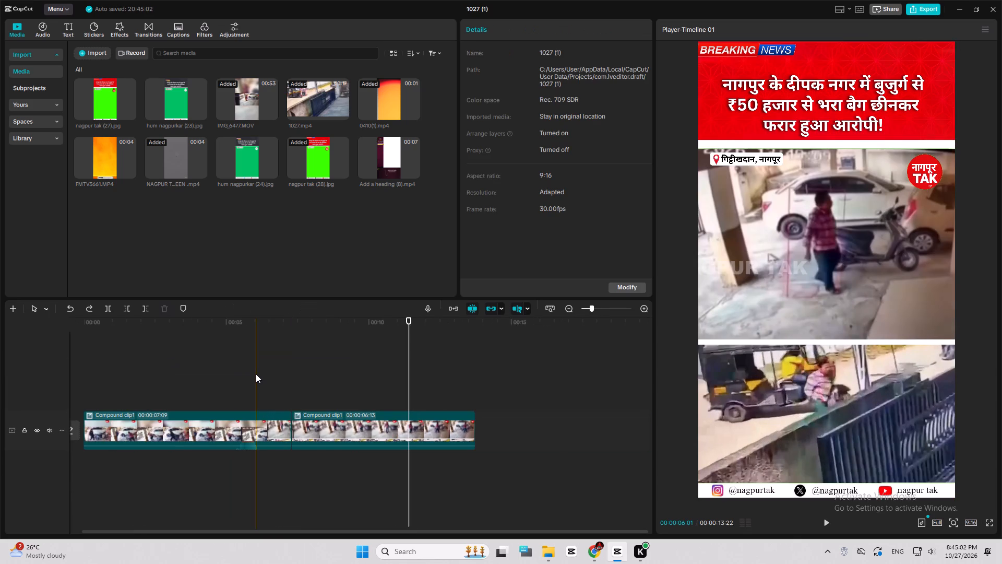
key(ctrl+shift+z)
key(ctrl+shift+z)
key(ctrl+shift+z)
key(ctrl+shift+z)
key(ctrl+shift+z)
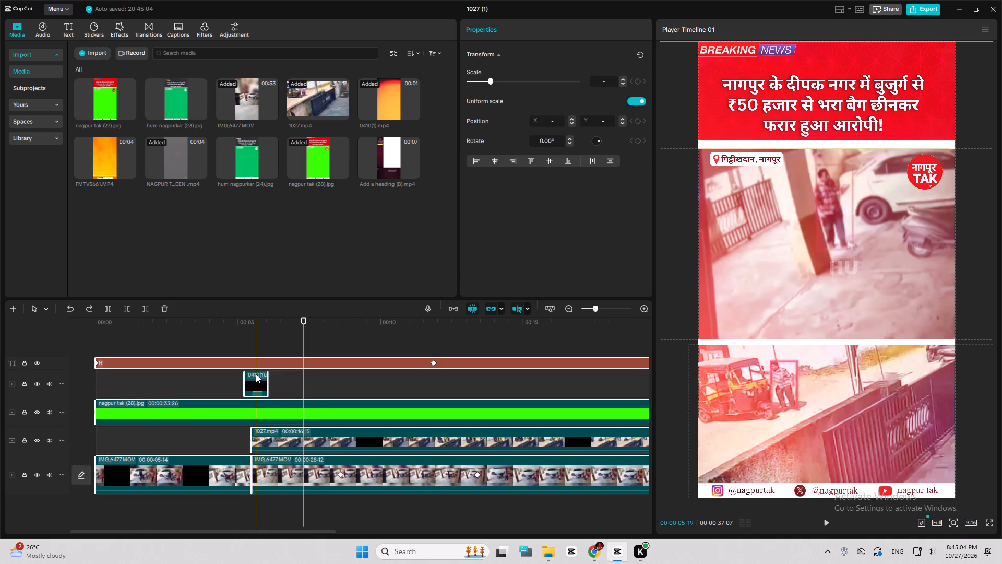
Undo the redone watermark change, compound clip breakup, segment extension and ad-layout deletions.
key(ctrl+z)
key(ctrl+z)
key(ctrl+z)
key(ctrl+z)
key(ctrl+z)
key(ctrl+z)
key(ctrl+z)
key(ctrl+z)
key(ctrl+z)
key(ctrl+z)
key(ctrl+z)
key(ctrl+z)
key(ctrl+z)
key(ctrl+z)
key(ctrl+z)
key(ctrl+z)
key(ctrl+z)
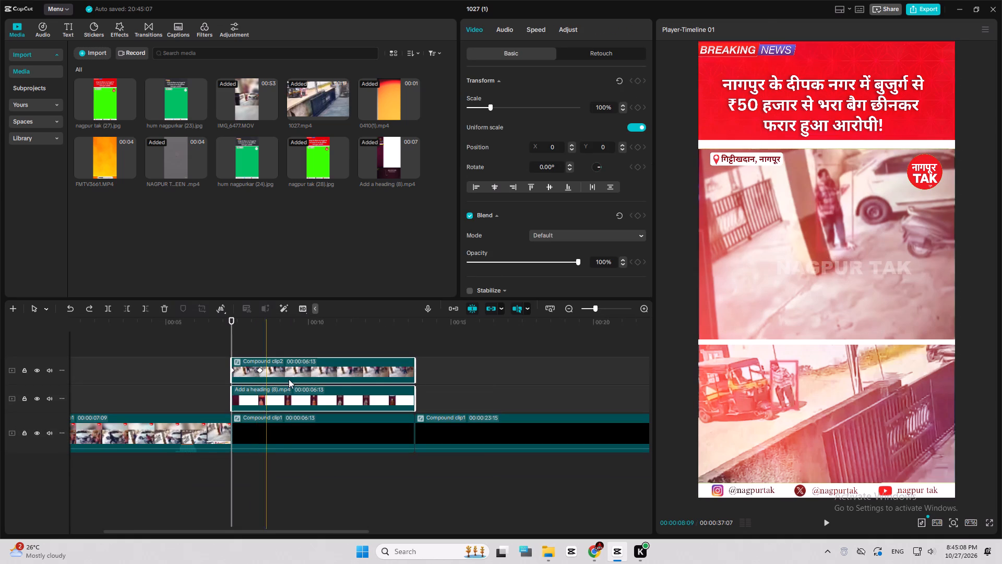
Delete the duplicated compound clip, the Add a heading (8).mp4 overlay, and the middle and last main-track compound clip segments.
ctrl+scroll(311, 394, down, 15)
drag(378, 389, 352, 424)
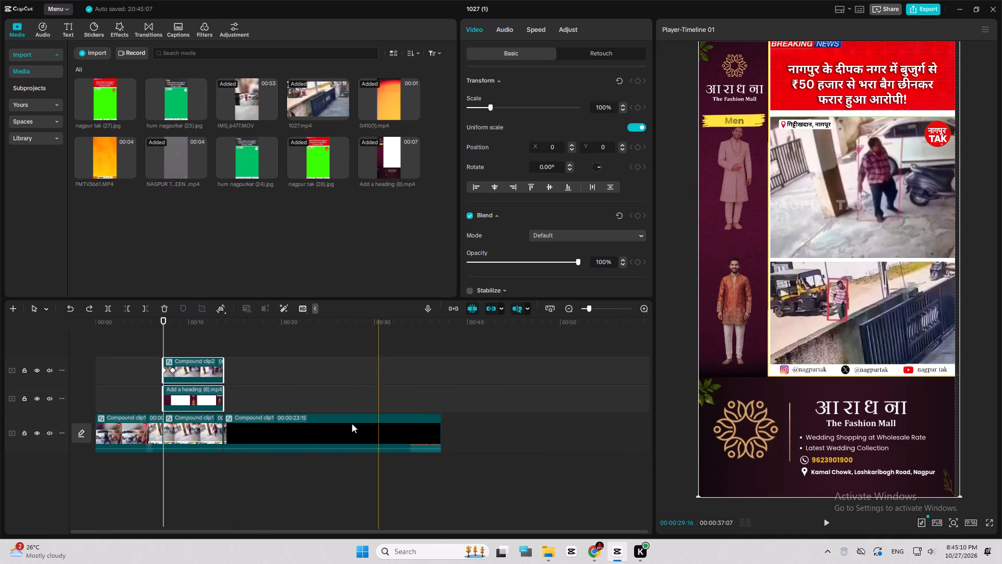
drag(352, 424, 201, 383)
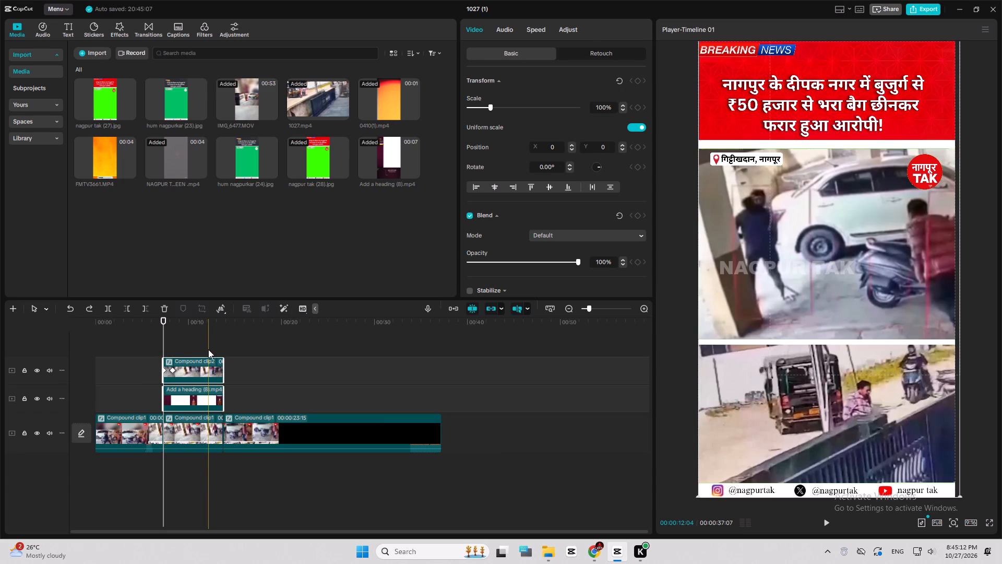
click(203, 337)
drag(202, 337, 353, 454)
drag(192, 337, 254, 440)
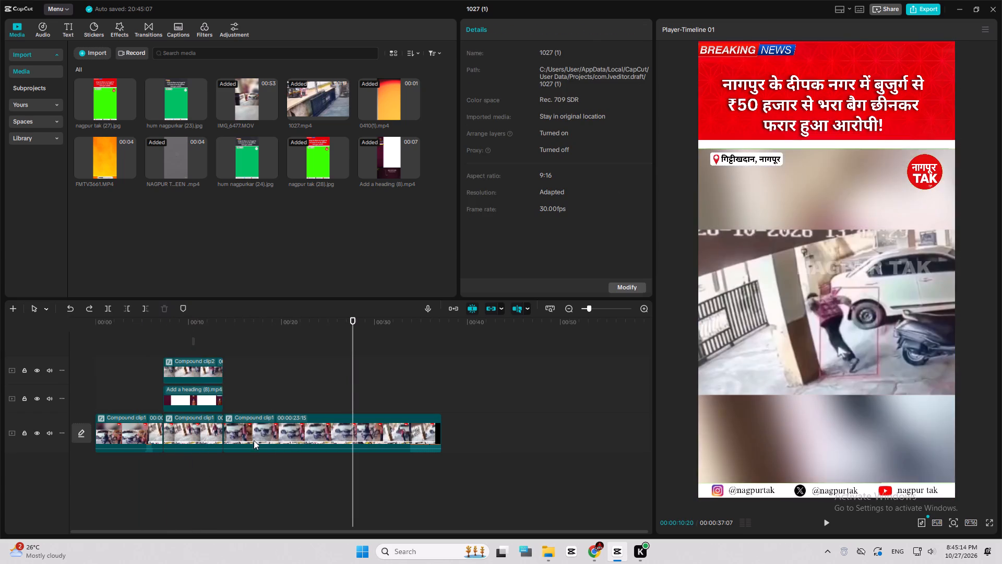
drag(254, 440, 290, 449)
key(Delete)
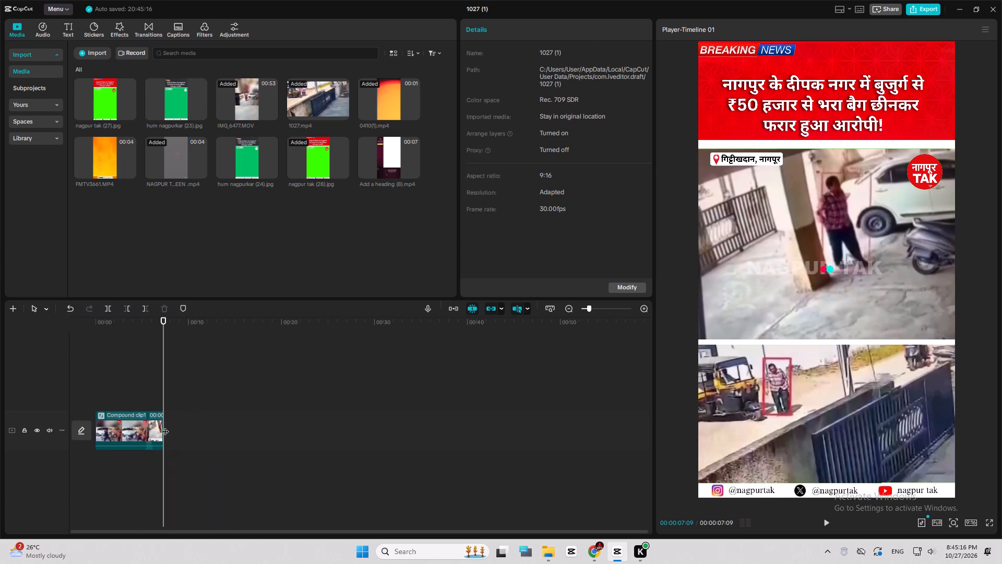
Extend the remaining compound clip segment to its full 00:00:37:07 duration and break it back into its separate clips.
drag(163, 424, 580, 444)
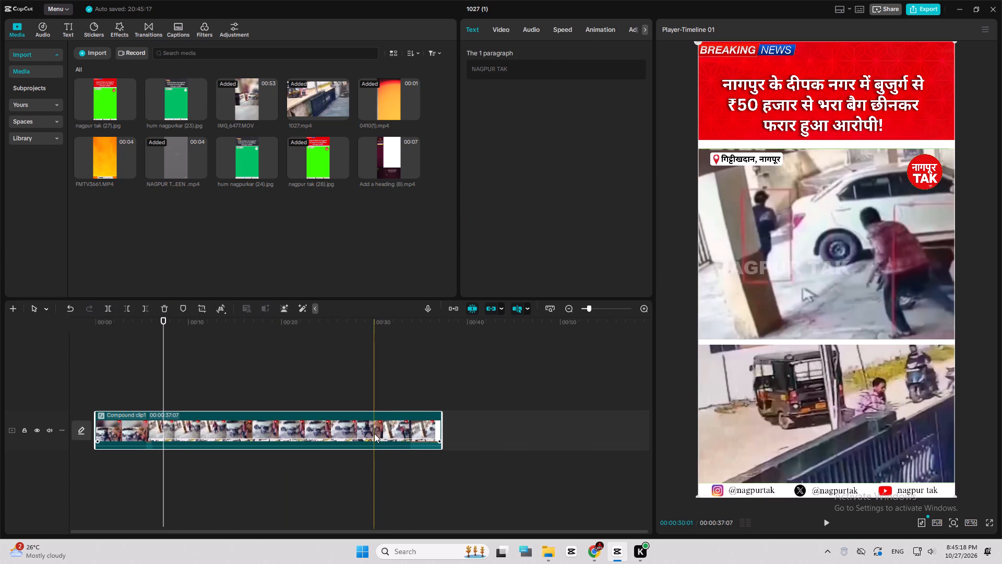
key(alt+shift+g)
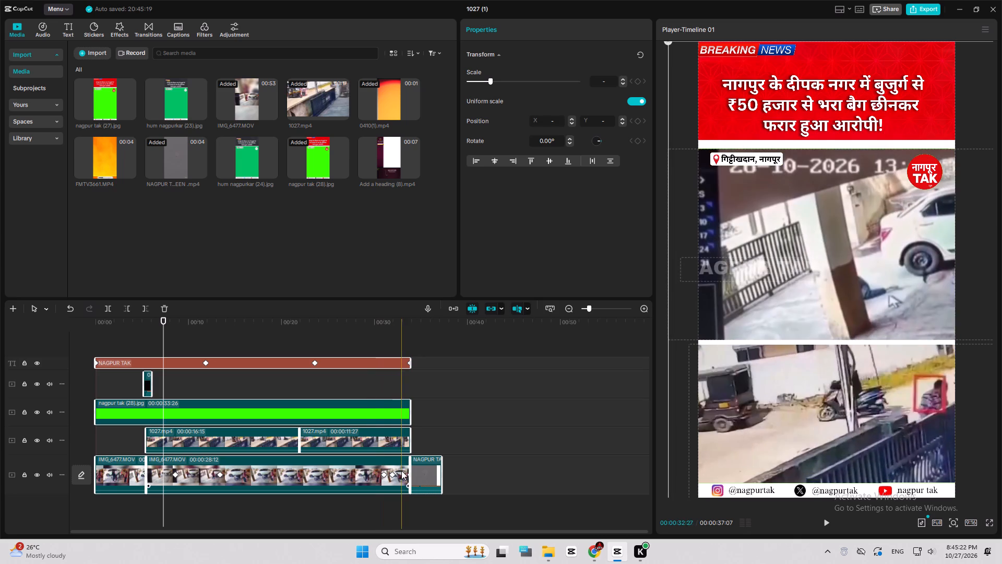
Switch to the nagpur tak Canva design in Chrome and replace दीपक नगर in the headline with गिट्टीखदान.
click(594, 558)
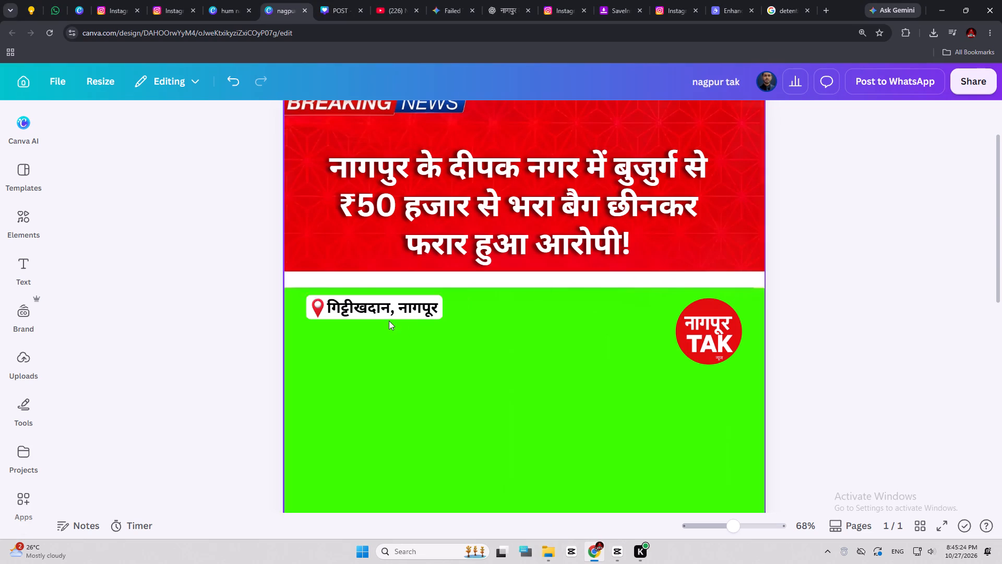
double_click(506, 159)
drag(577, 167, 485, 171)
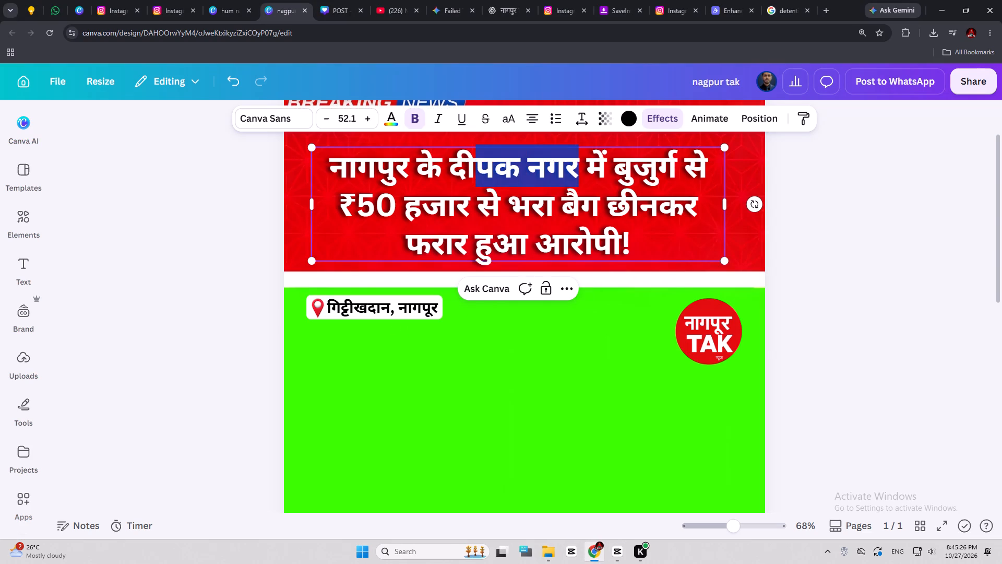
drag(485, 171, 460, 170)
key(ctrl+v)
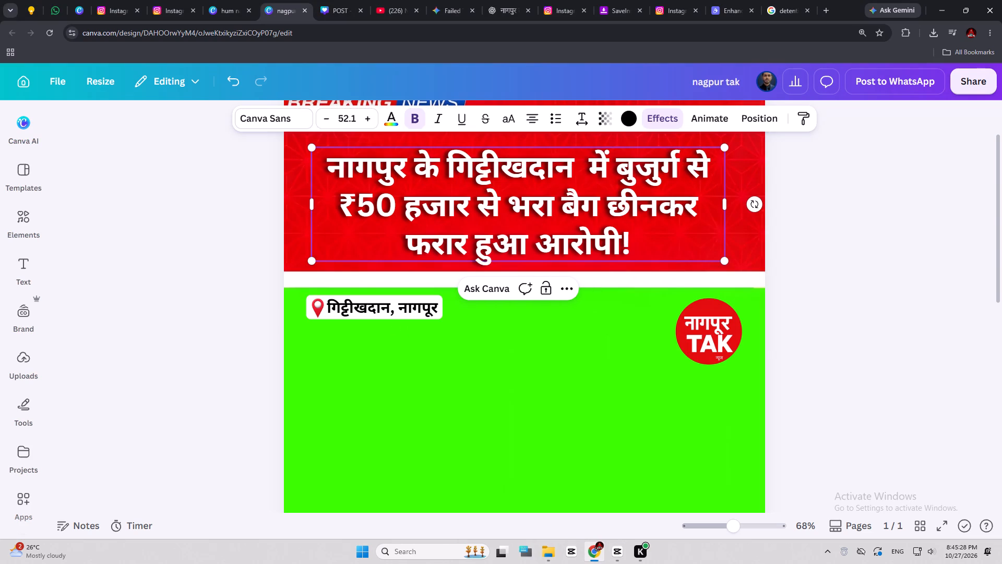
key(BackSpace)
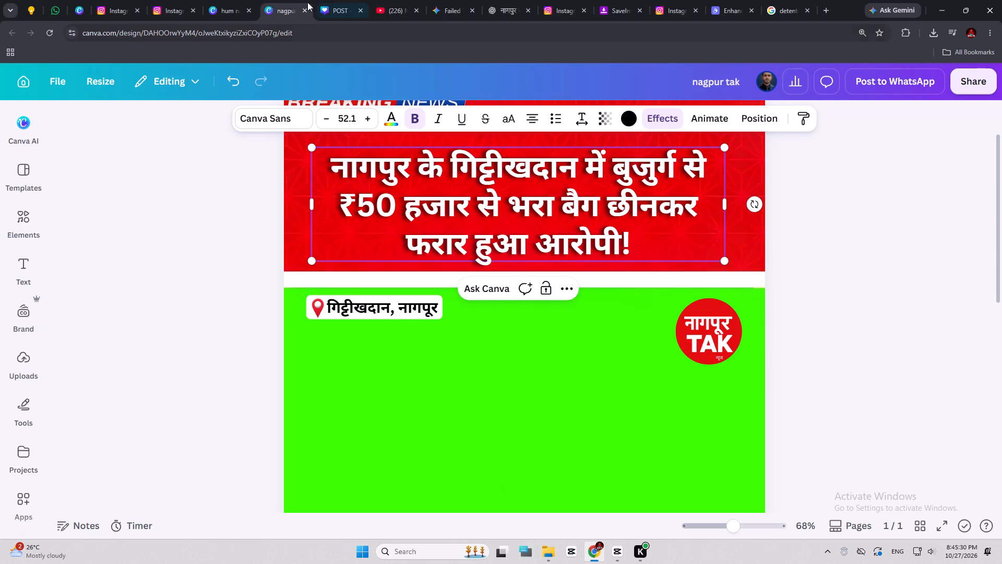
Download the updated nagpur tak design as a JPG.
click(965, 74)
click(754, 415)
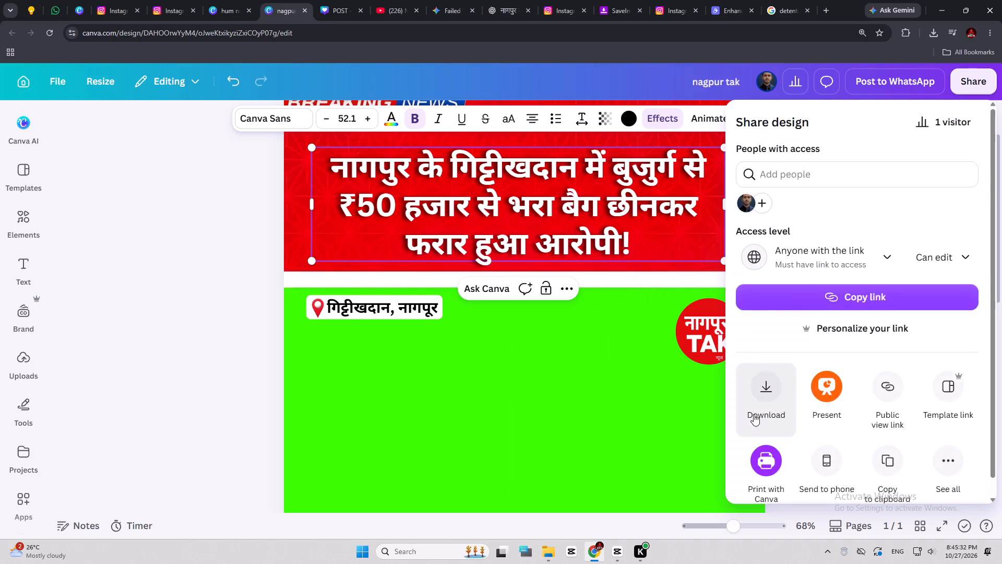
click(819, 347)
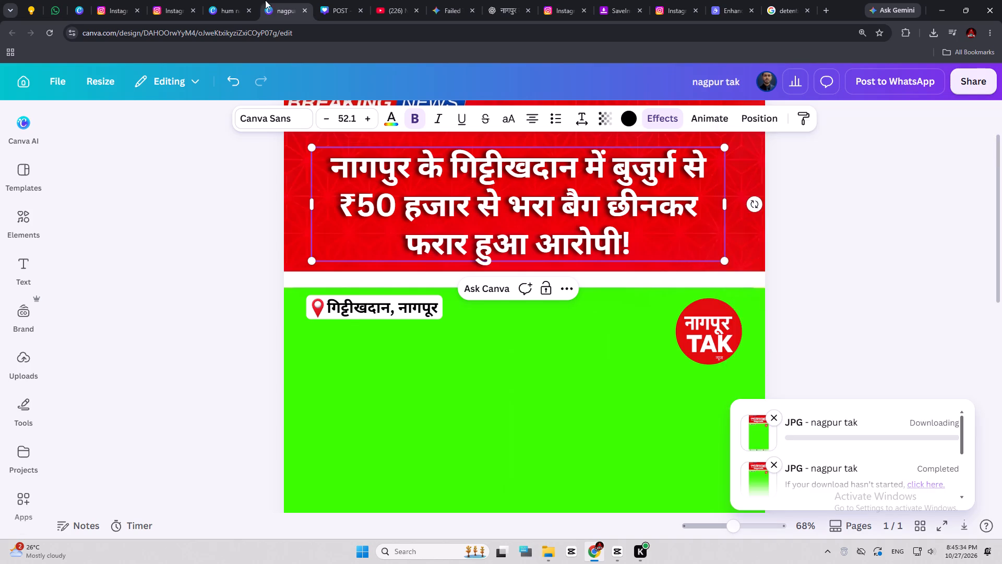
Switch to the hum nagpurkar Canva design and replace दीपक नगर in the headline with गिट्टीखदान.
click(240, 0)
scroll(490, 207, up, 1)
double_click(481, 251)
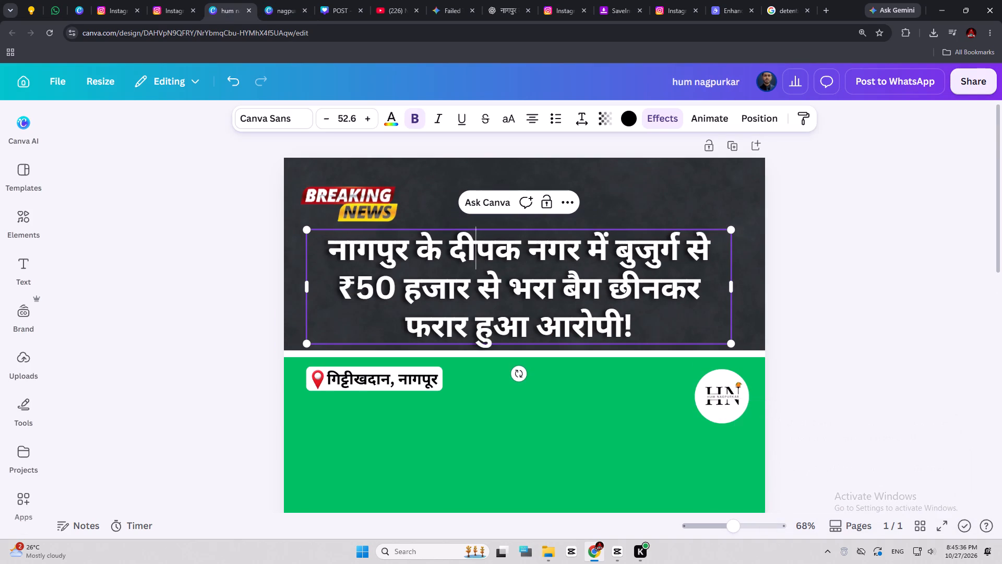
drag(579, 252, 459, 251)
key(ctrl+v)
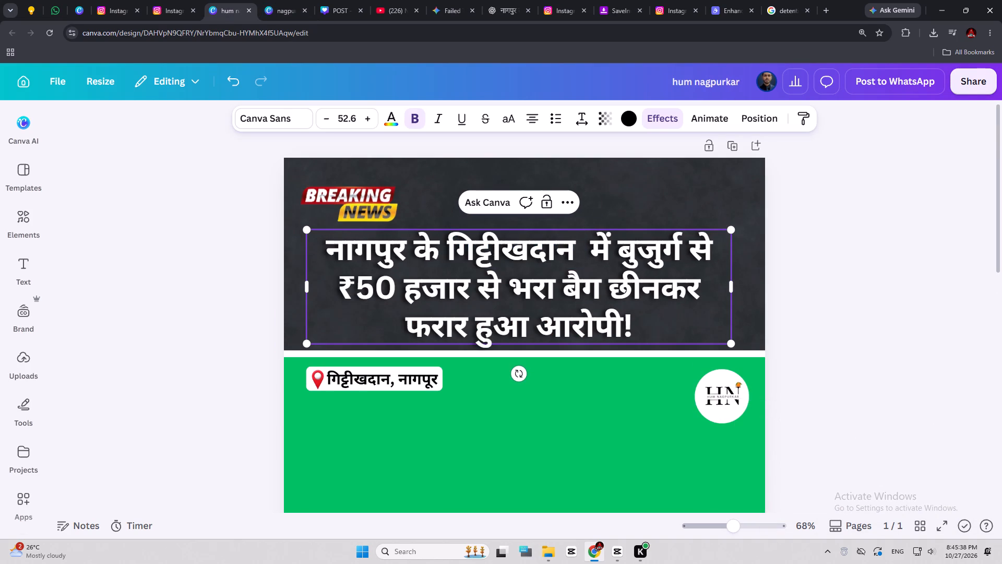
key(BackSpace)
Download the updated hum nagpurkar design as a high-quality JPG.
click(968, 90)
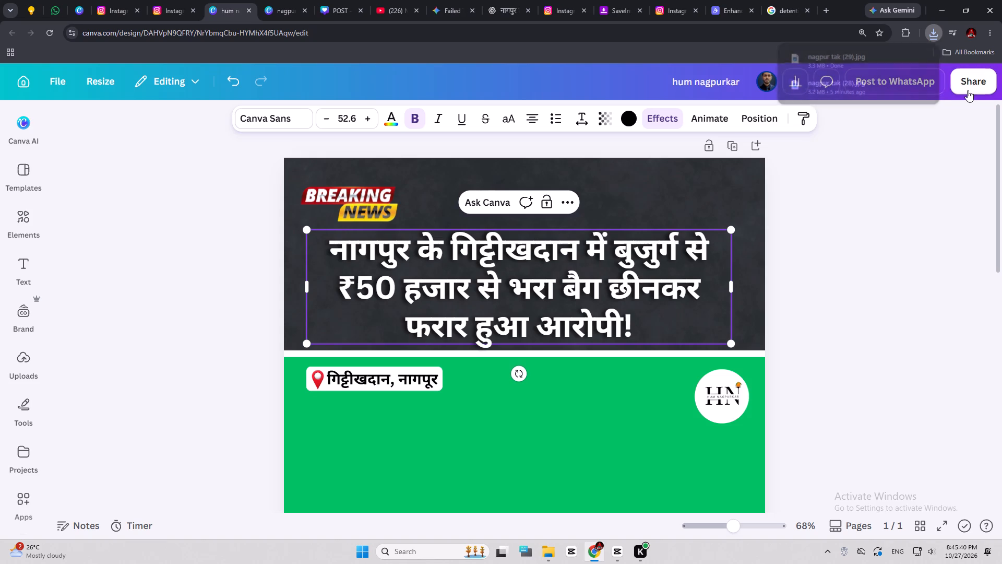
click(758, 408)
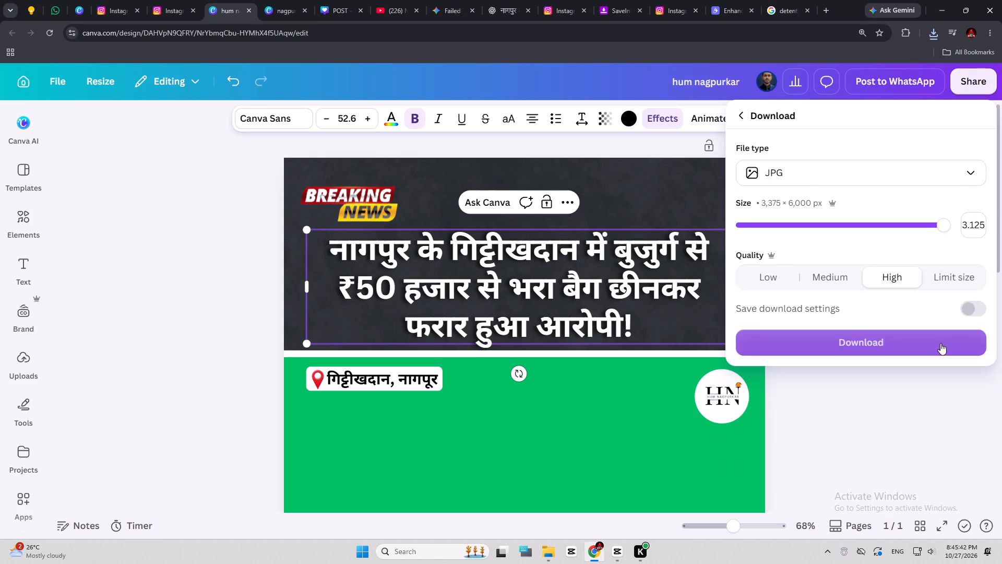
click(940, 343)
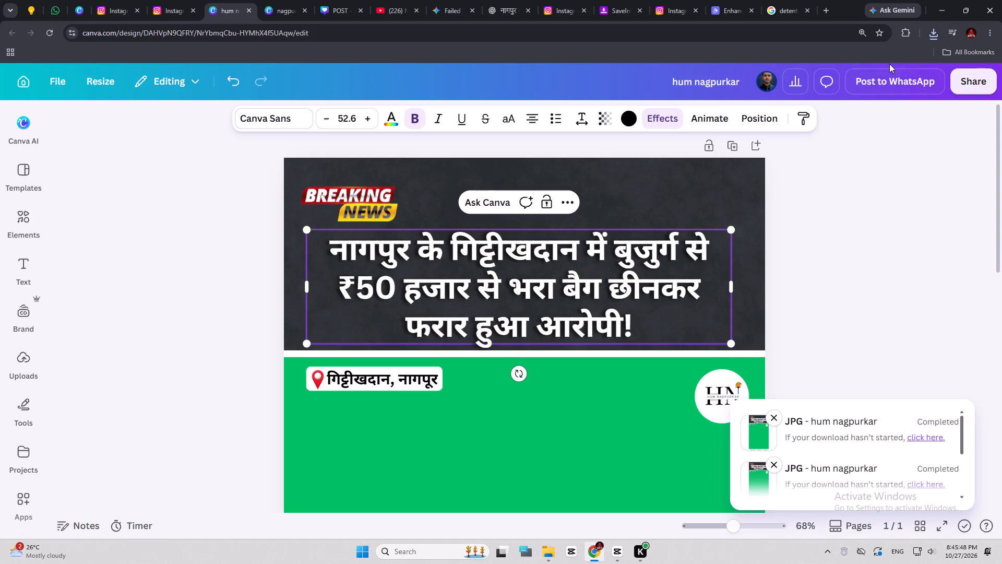
Import the downloaded hum nagpurkar (25).jpg and nagpur tak (29).jpg from Chrome into the CapCut project media.
click(932, 38)
drag(850, 84, 621, 555)
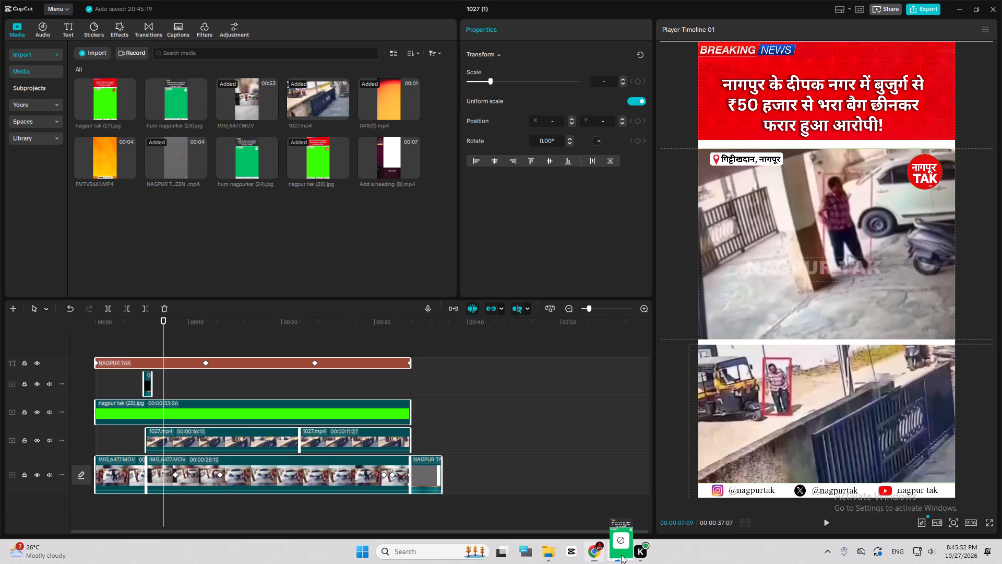
drag(621, 555, 294, 245)
drag(112, 209, 113, 214)
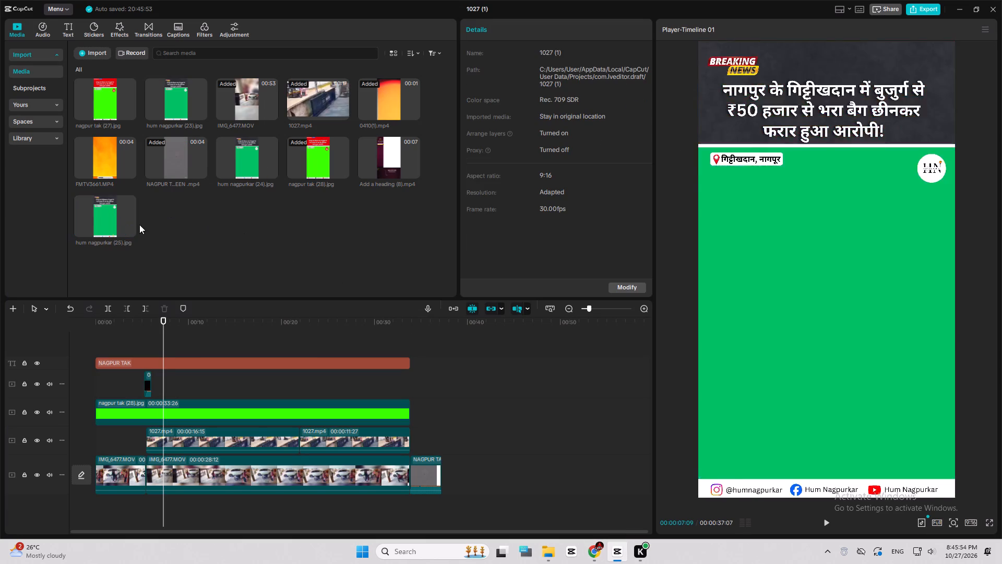
click(588, 558)
drag(819, 108, 624, 510)
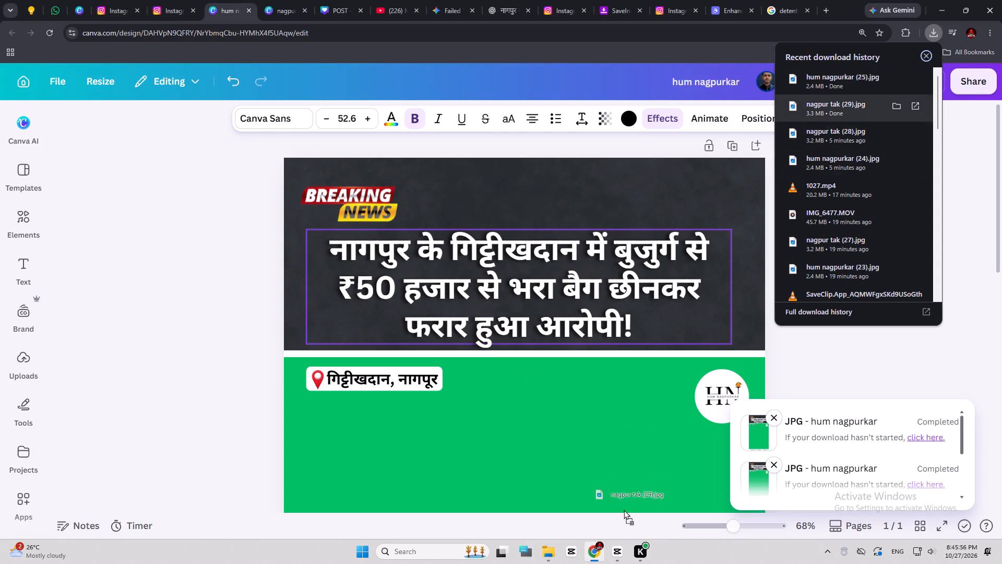
drag(624, 510, 217, 253)
Replace the nagpur tak (28).jpg frame on the timeline with nagpur tak (29).jpg, keeping the original video effect.
drag(177, 222, 189, 409)
click(528, 381)
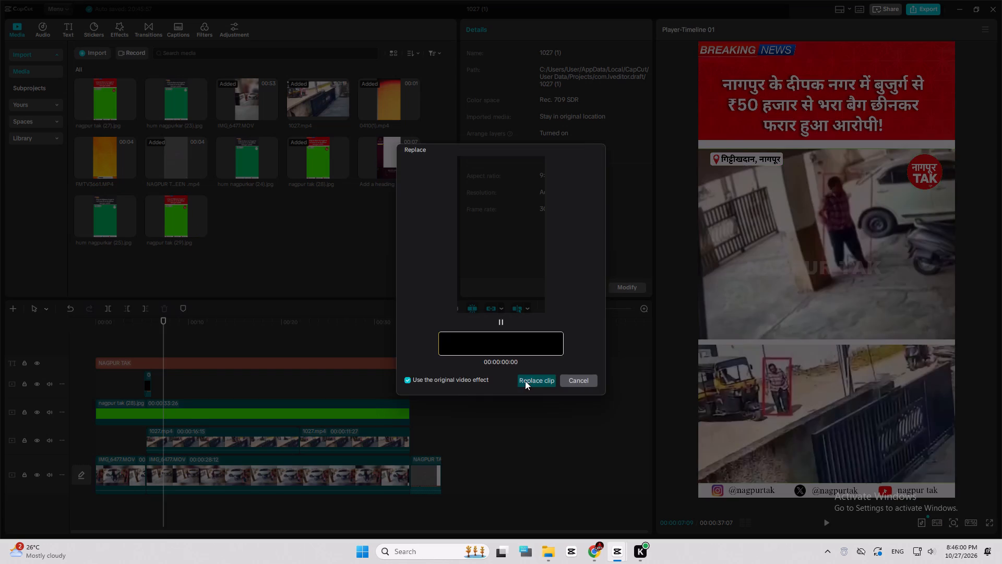
Combine all timeline clips into one compound clip and split it at 00:00:07:09.
click(238, 406)
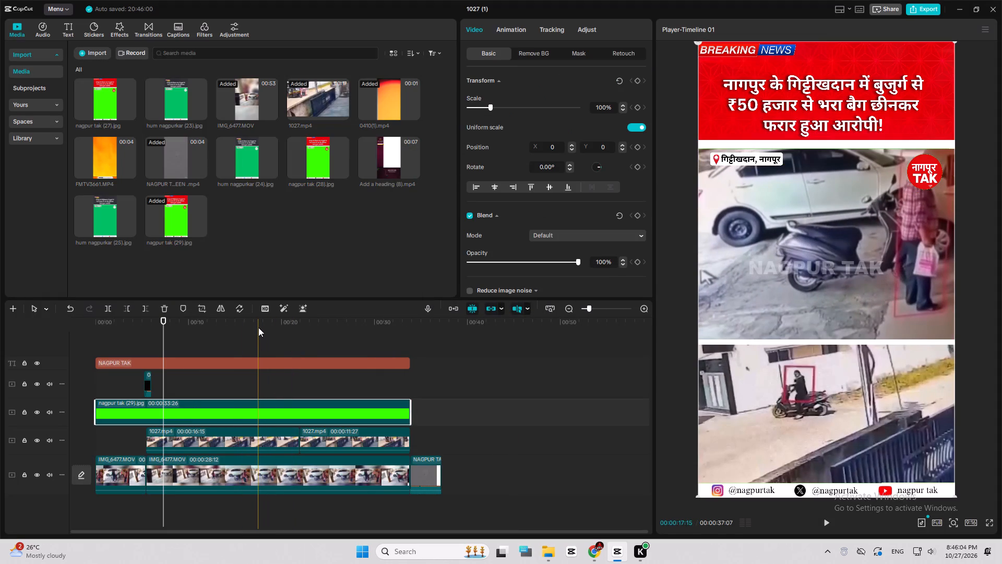
key(ctrl+a)
key(alt+g)
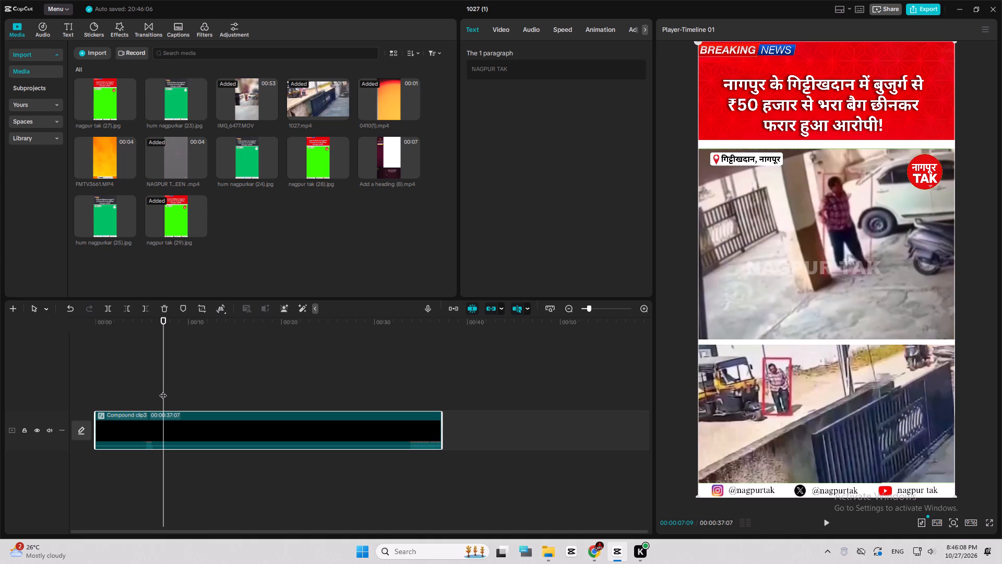
key(ctrl+b)
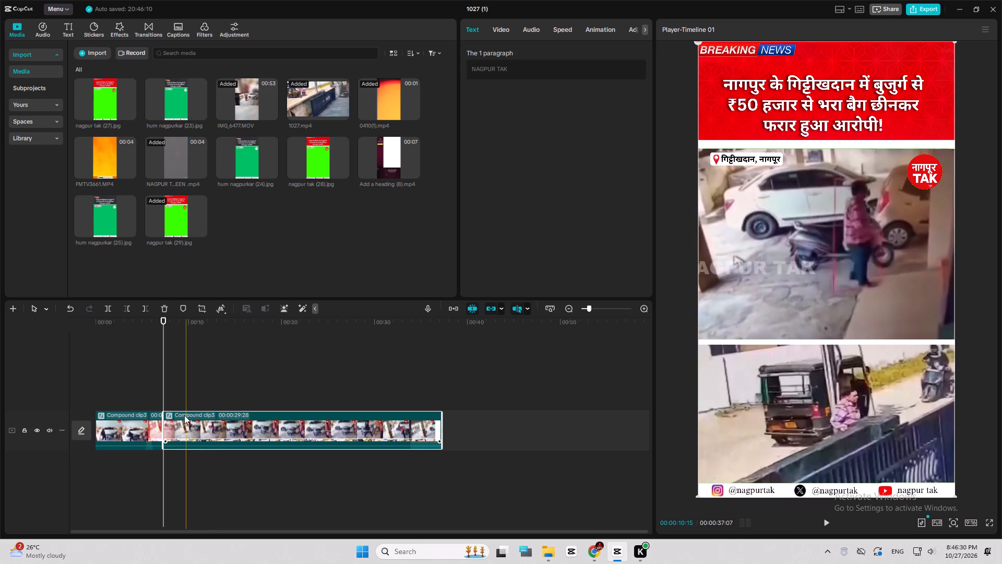
Overlay Add a heading (8).mp4 from 00:00:07:09 and split the compound clip where the overlay ends, at 00:00:13:22.
drag(384, 161, 237, 386)
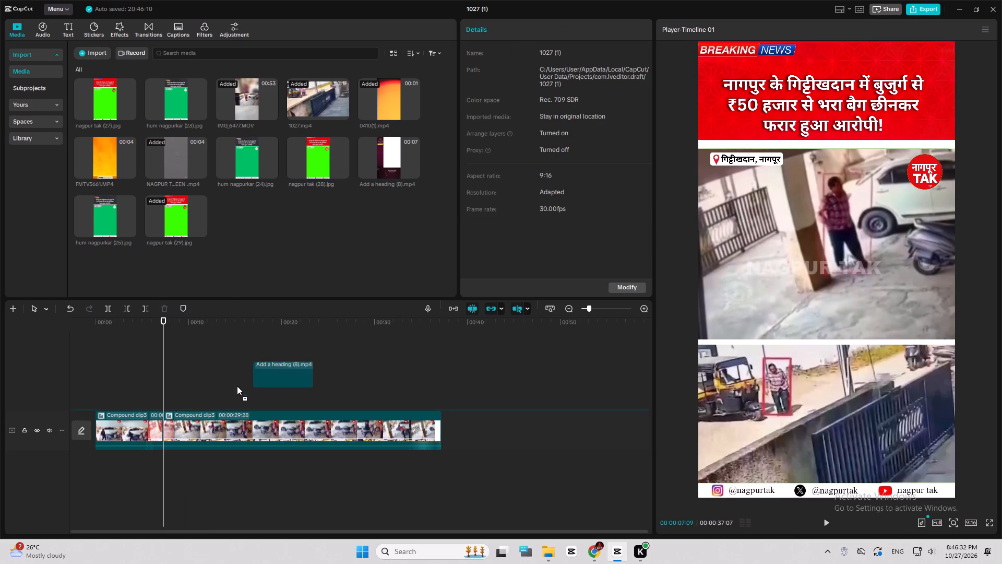
drag(237, 386, 165, 391)
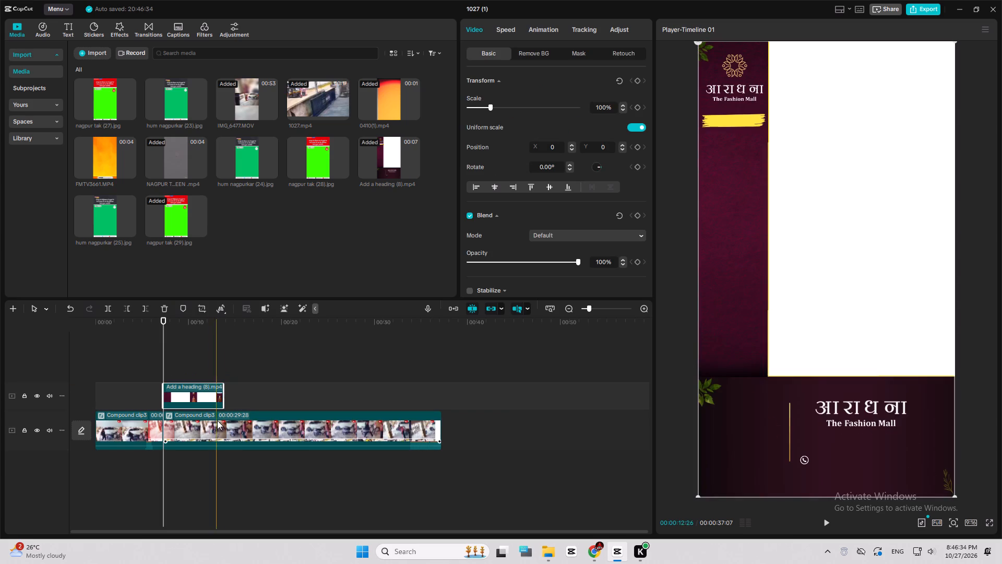
click(232, 420)
key(Up)
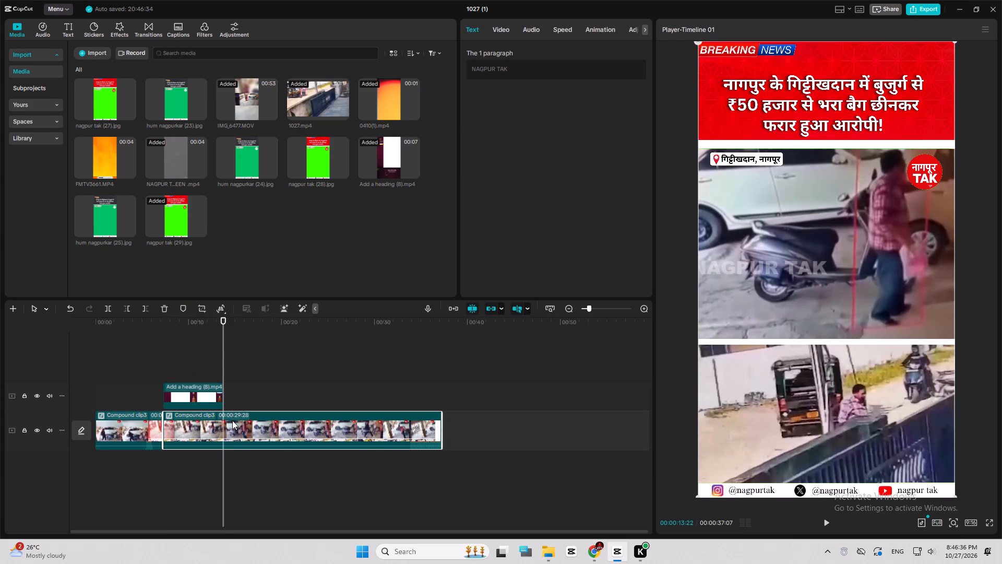
key(ctrl+b)
Duplicate the middle compound clip segment onto a track above the Add a heading (8).mp4 overlay, aligned with it.
click(190, 429)
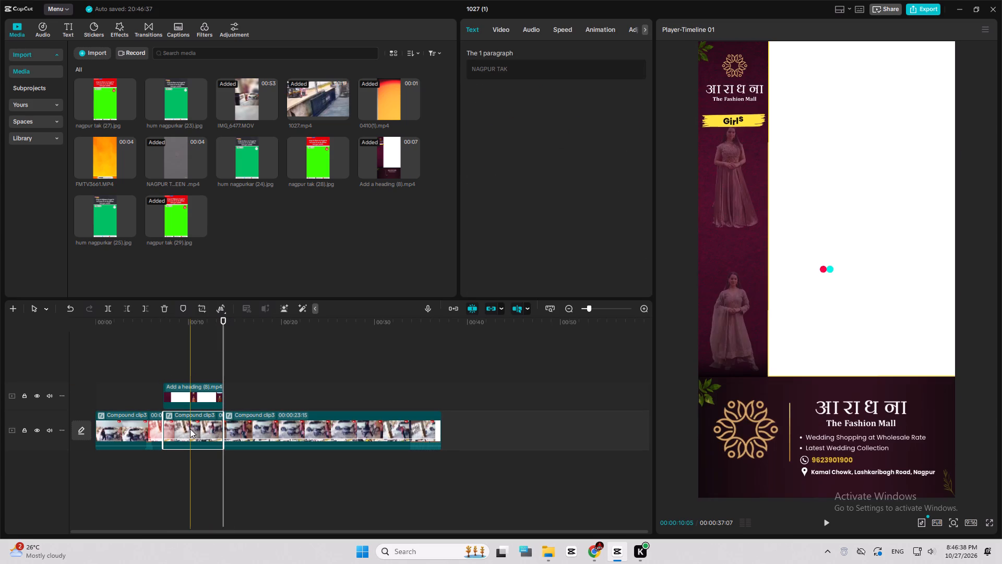
alt+drag(189, 429, 195, 363)
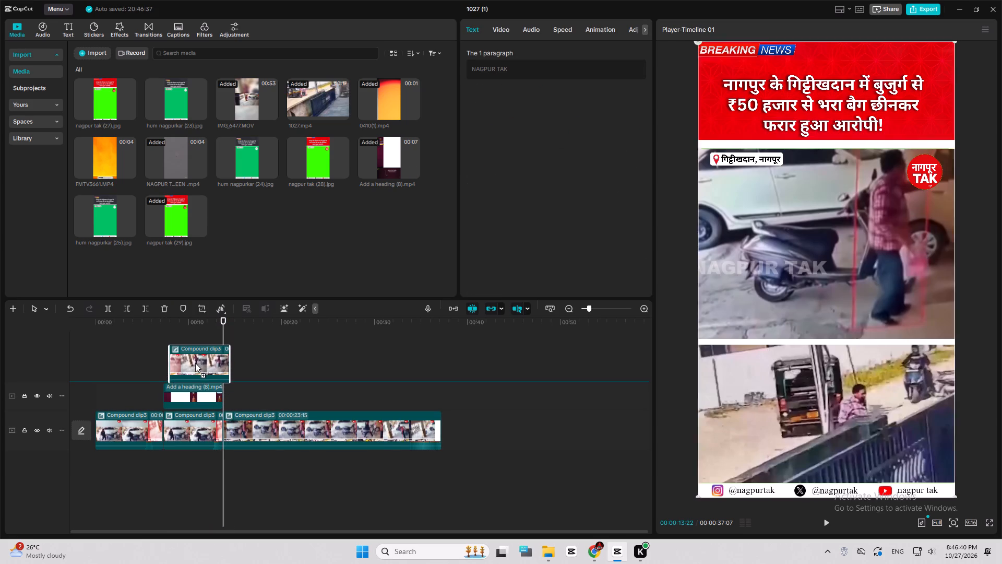
alt+drag(195, 363, 192, 360)
click(190, 377)
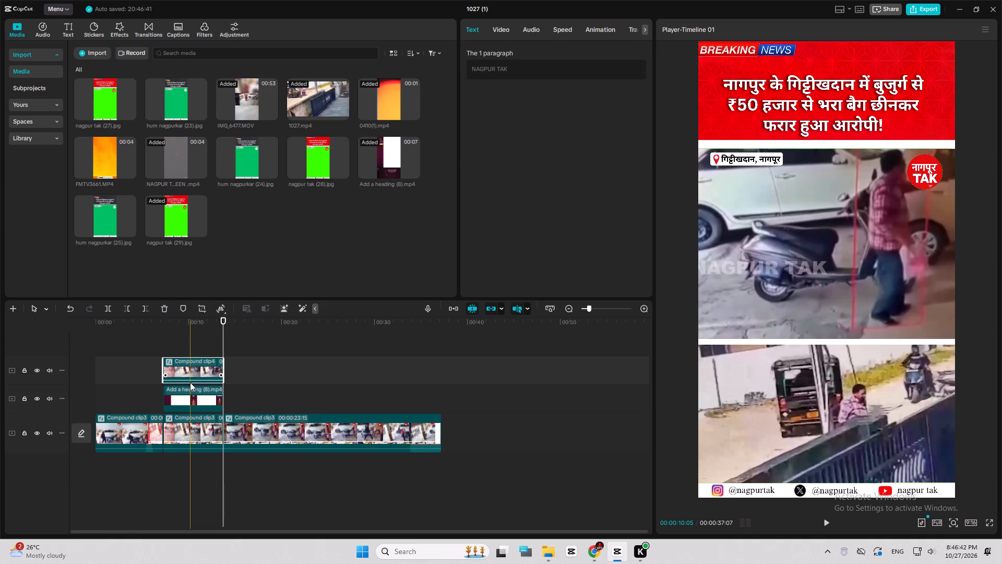
drag(190, 380, 187, 391)
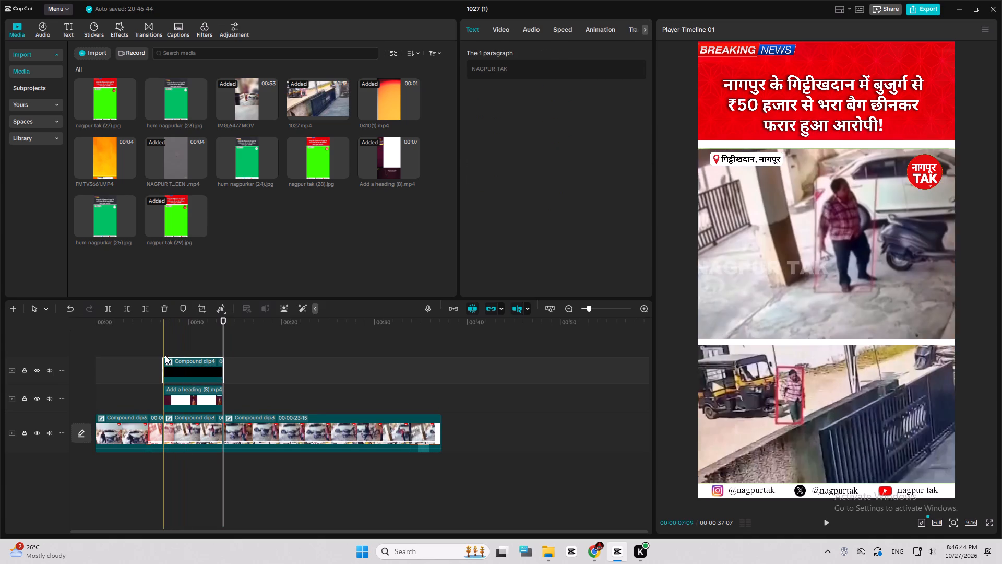
Add a transform keyframe at the start of the duplicated compound clip, at 00:00:07:09.
click(165, 355)
ctrl+scroll(168, 384, up, 14)
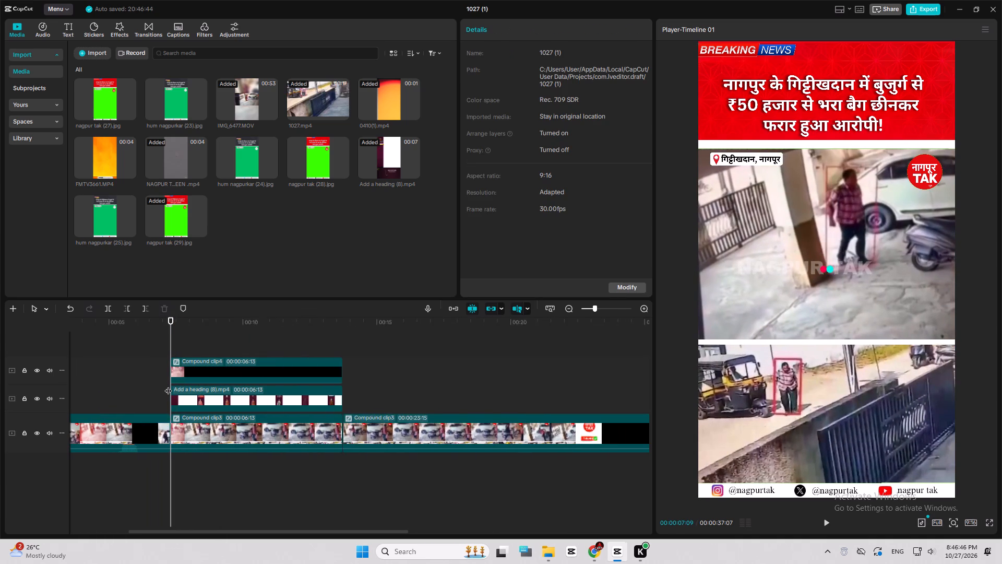
ctrl+scroll(168, 385, up, 15)
click(197, 369)
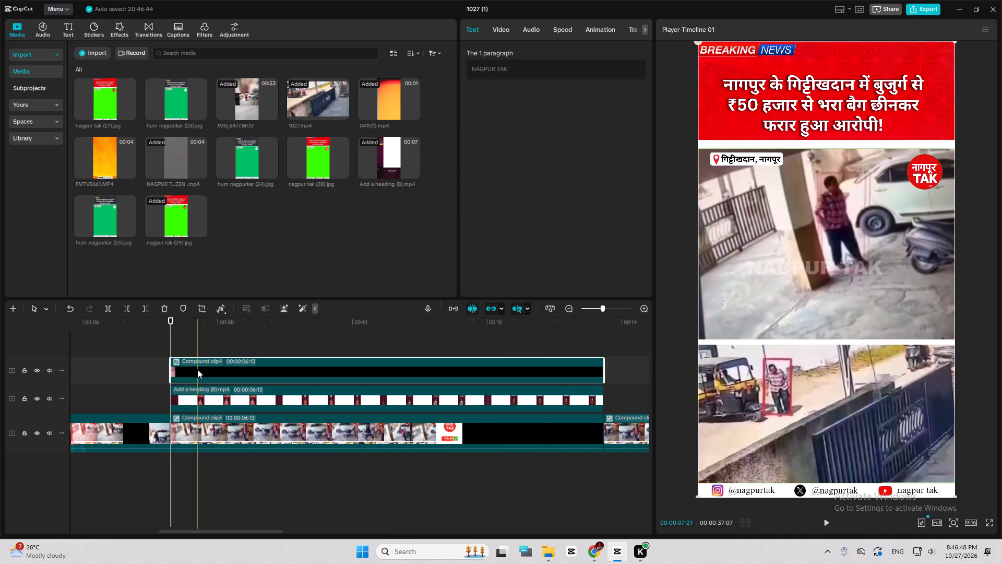
click(508, 31)
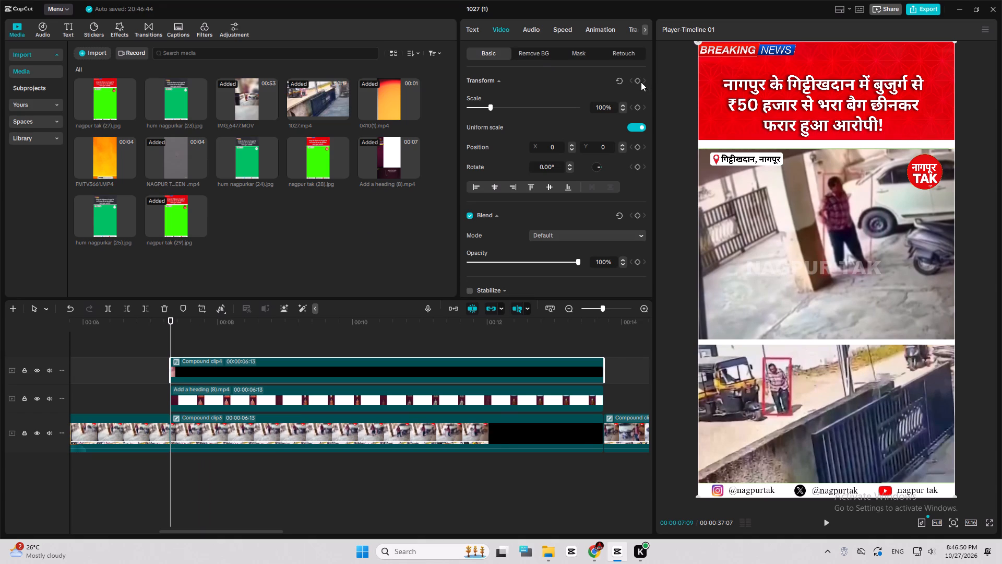
click(636, 81)
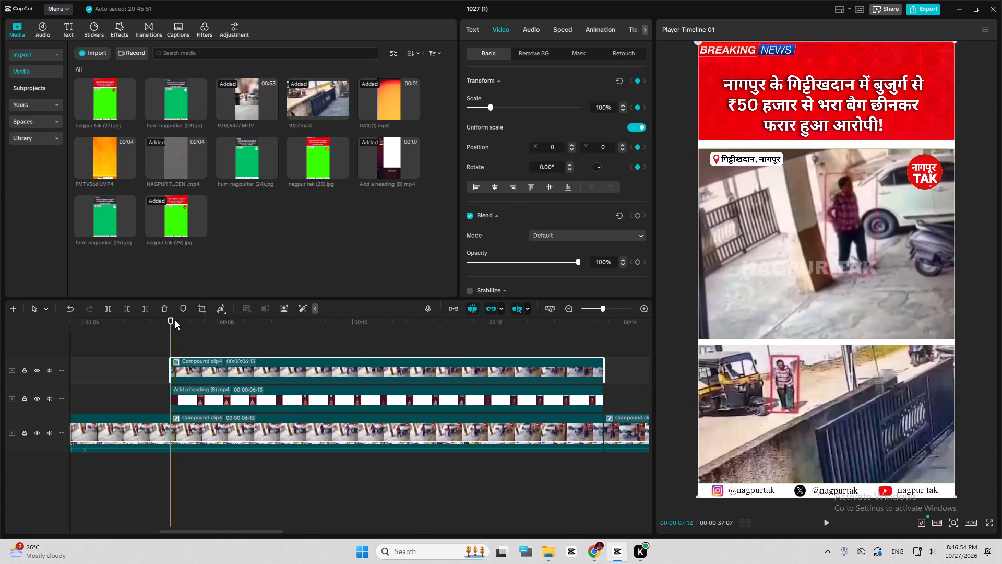
At 00:00:08:09, set the duplicated compound clip's scale to 74% and its position to X 323, Y 533.
drag(173, 319, 224, 330)
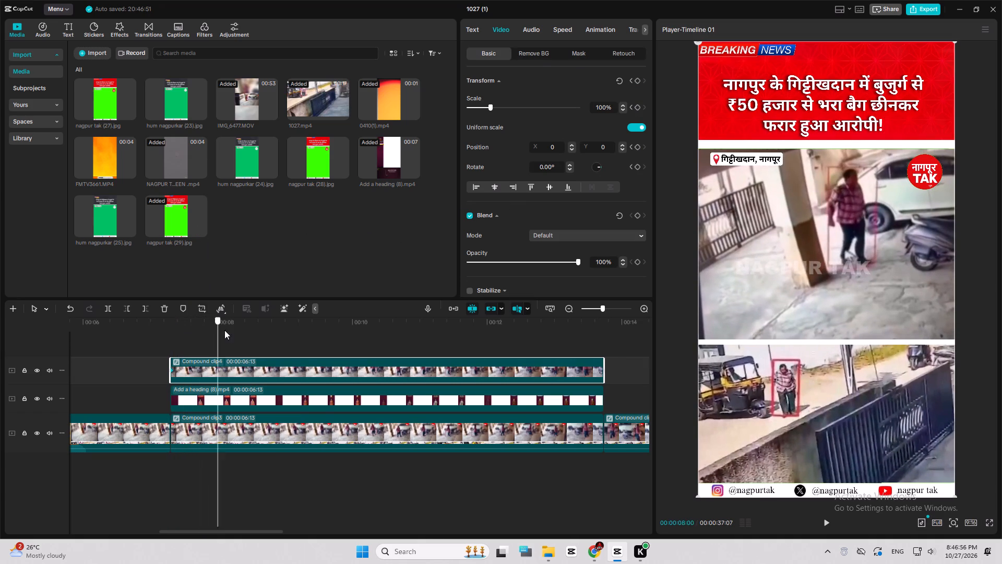
drag(224, 330, 236, 335)
key(Right)
key(Right)
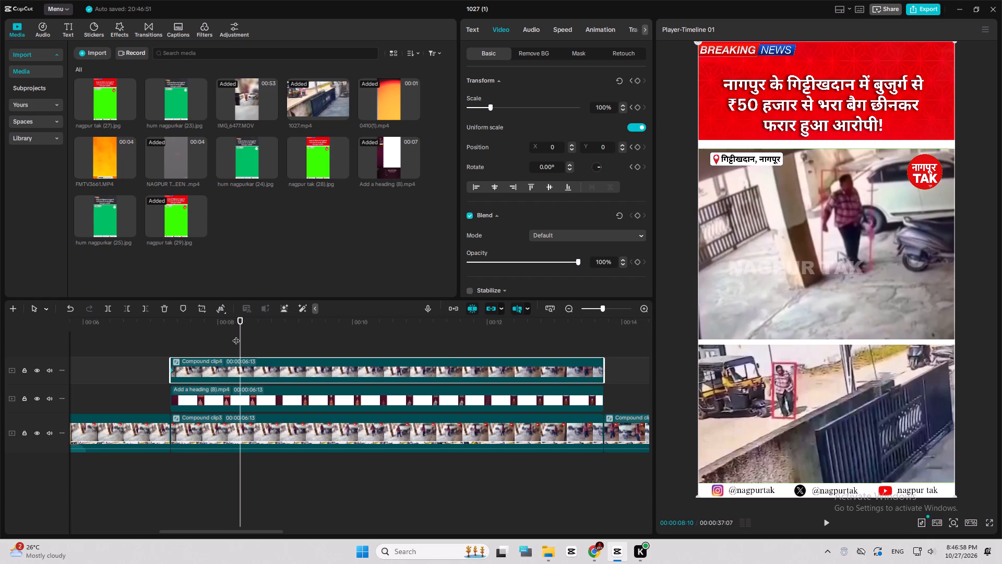
key(Left)
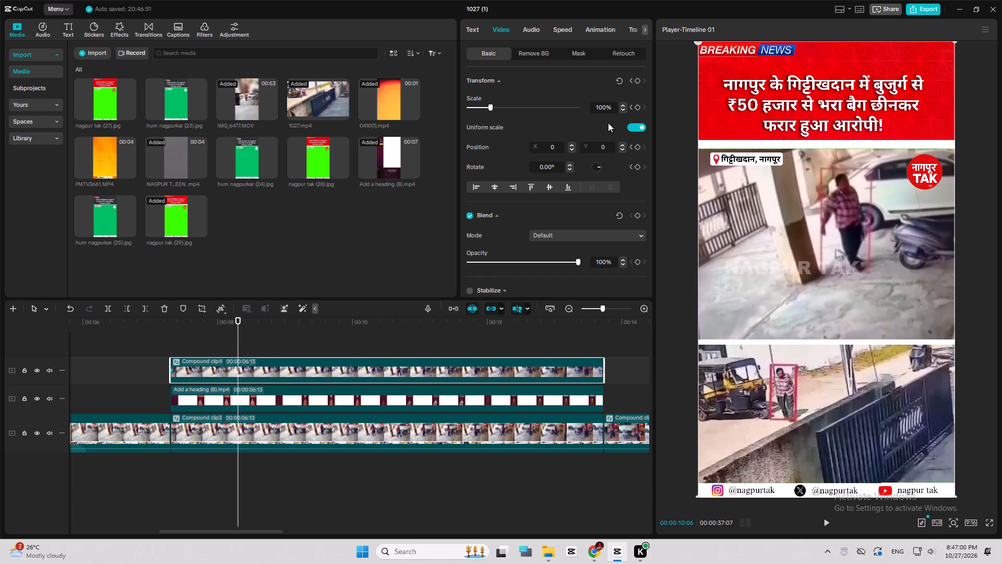
double_click(602, 107)
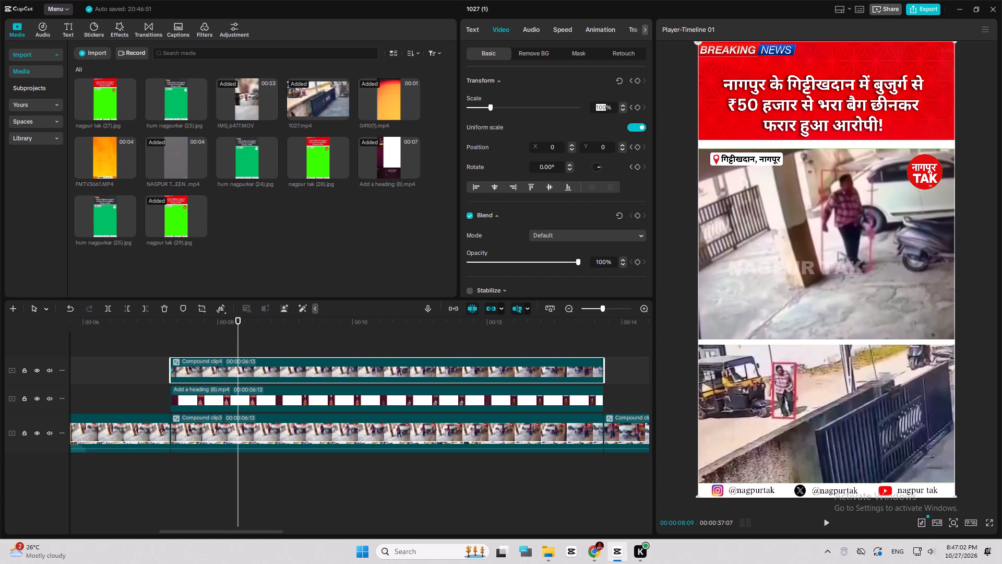
text(74)
click(596, 144)
click(597, 147)
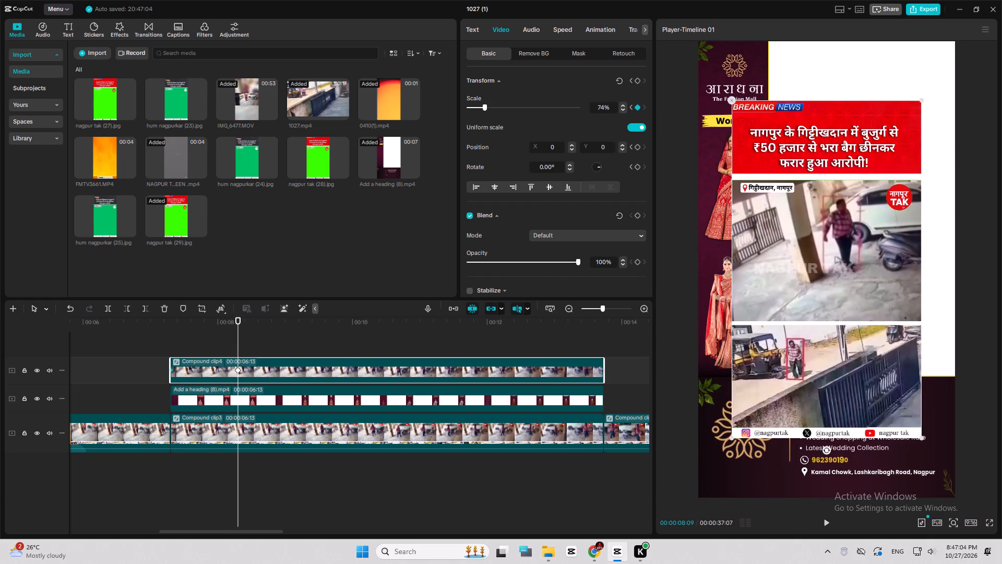
double_click(602, 147)
text(533)
double_click(558, 145)
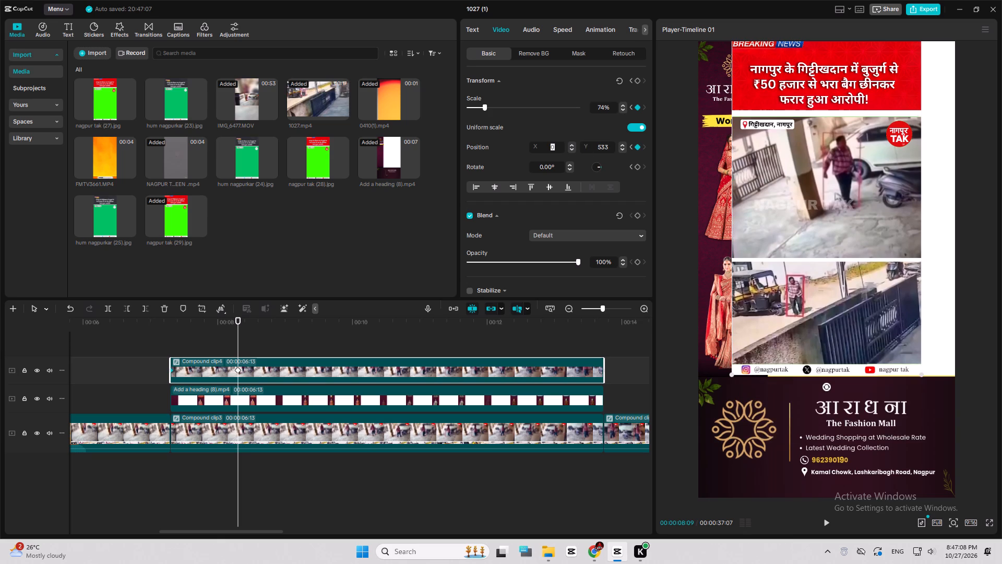
text(323)
click(568, 127)
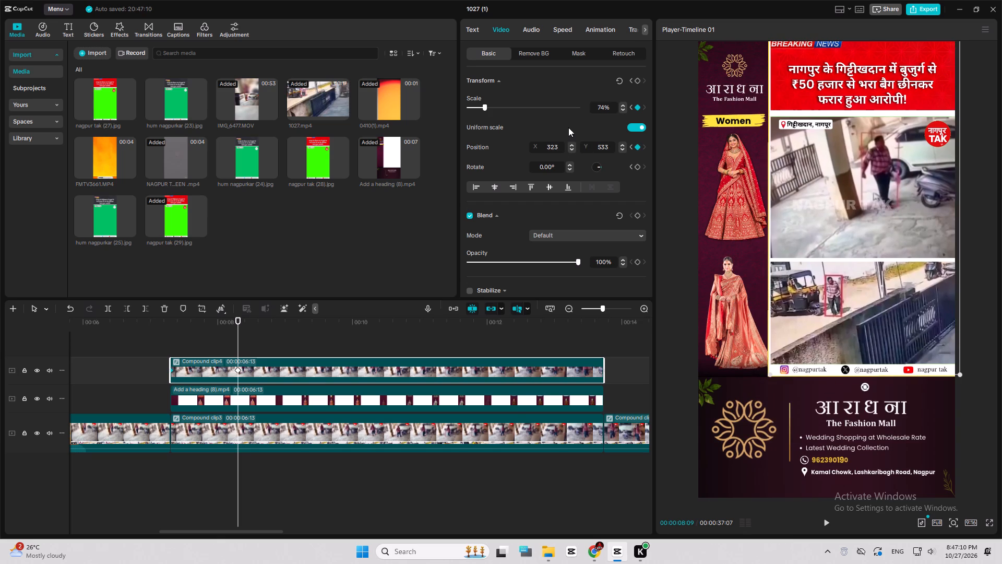
Add a transform keyframe to the duplicated compound clip at 00:00:12:22, one second before its end.
click(603, 338)
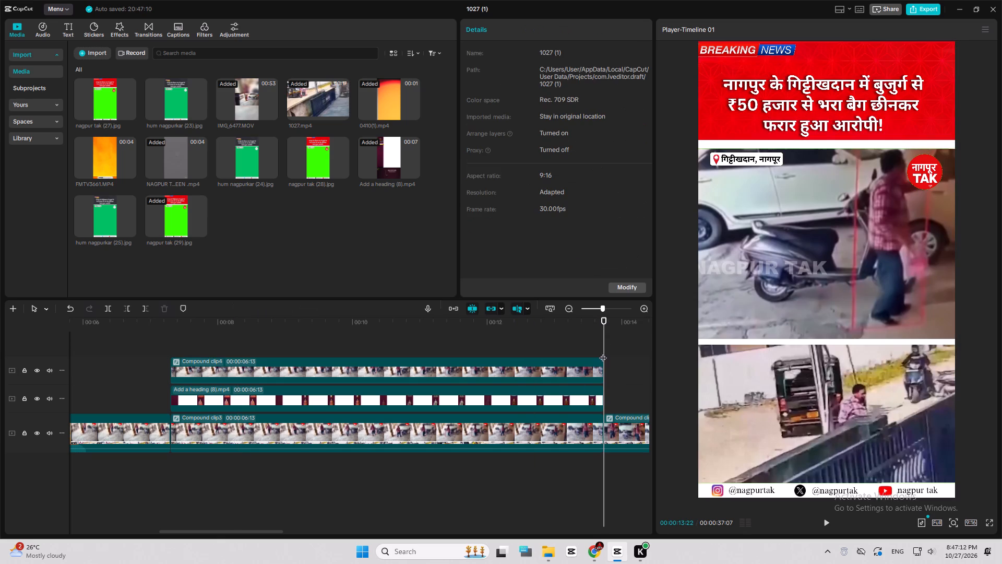
click(602, 369)
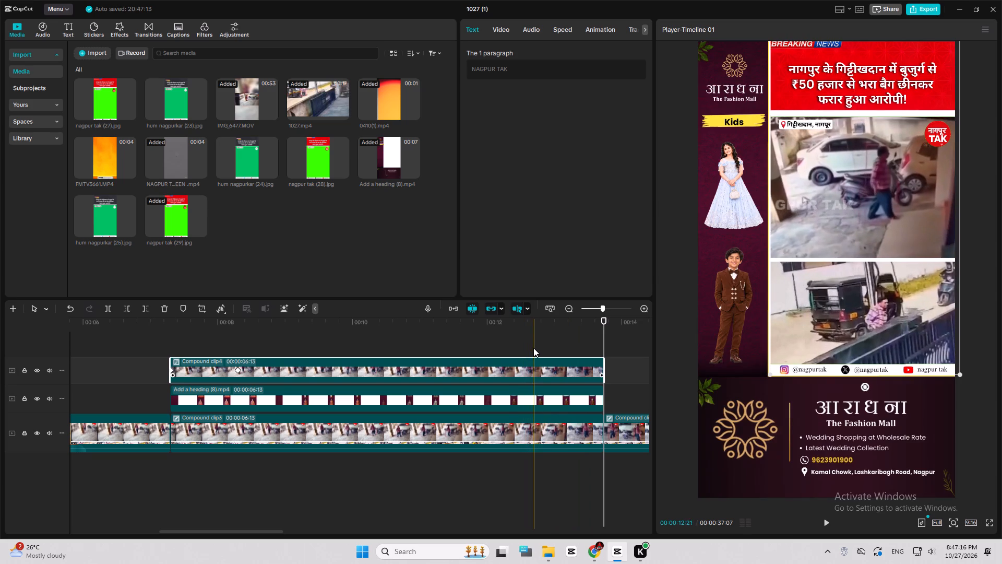
click(535, 349)
click(543, 374)
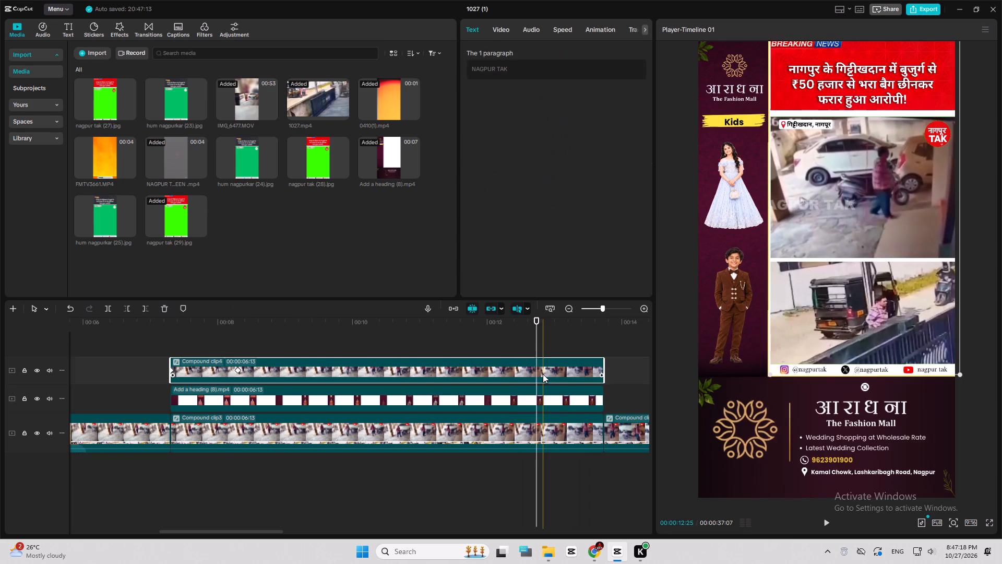
click(505, 32)
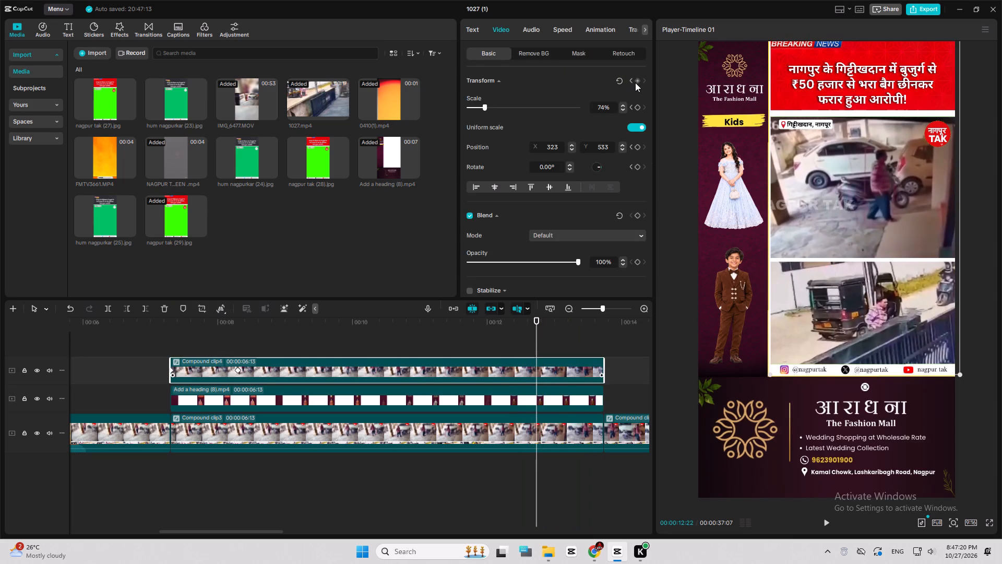
click(640, 79)
At the clip's end, 00:00:13:22, set the duplicated compound clip's scale to 100% and its position to X 0, Y 0.
click(606, 325)
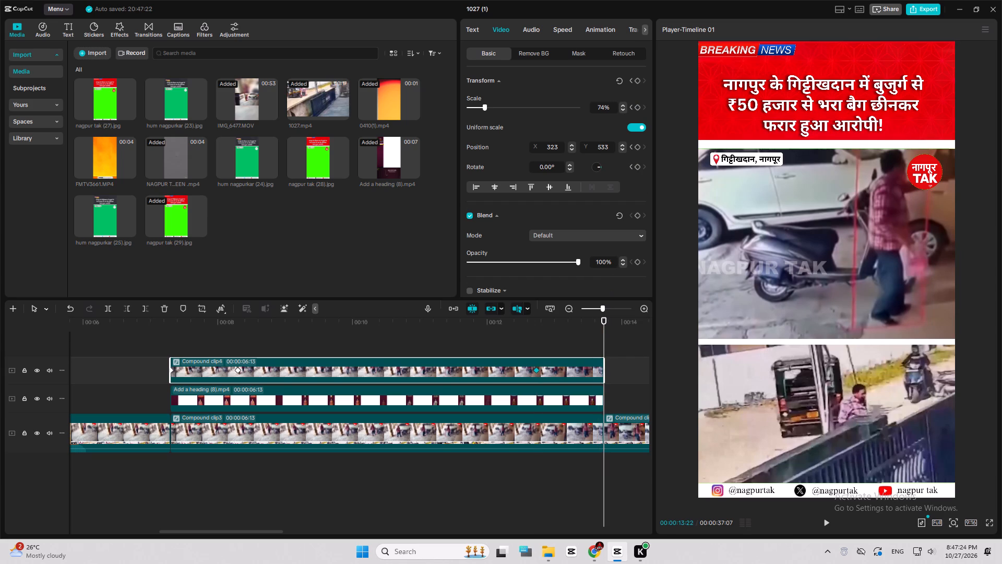
double_click(604, 111)
key(1)
text(00)
double_click(598, 148)
key(0)
double_click(547, 149)
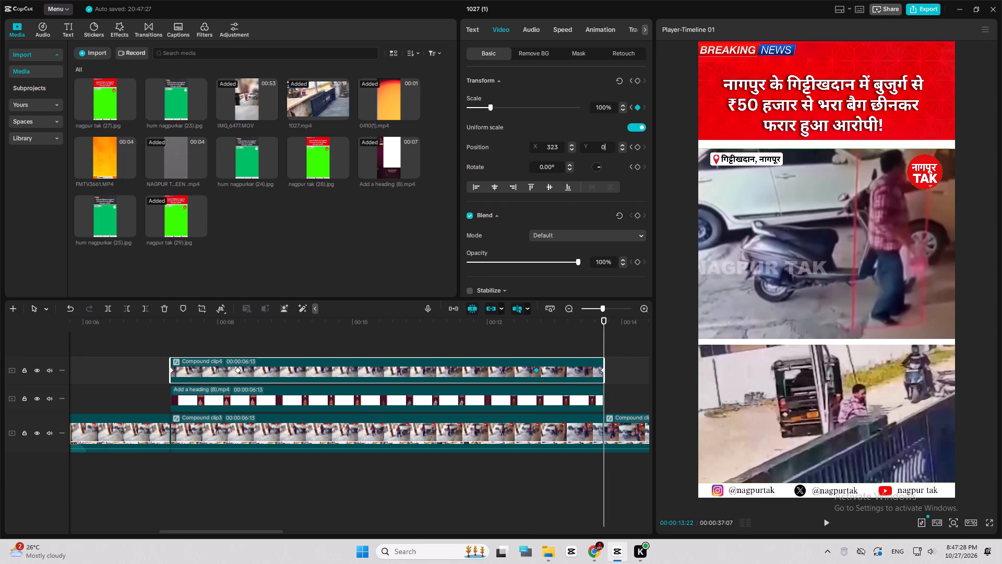
key(0)
click(556, 119)
double_click(552, 145)
key(0)
click(585, 122)
Play back the sponsor ad insert to check how the duplicated compound clip shrinks and returns to full frame.
drag(461, 323, 343, 338)
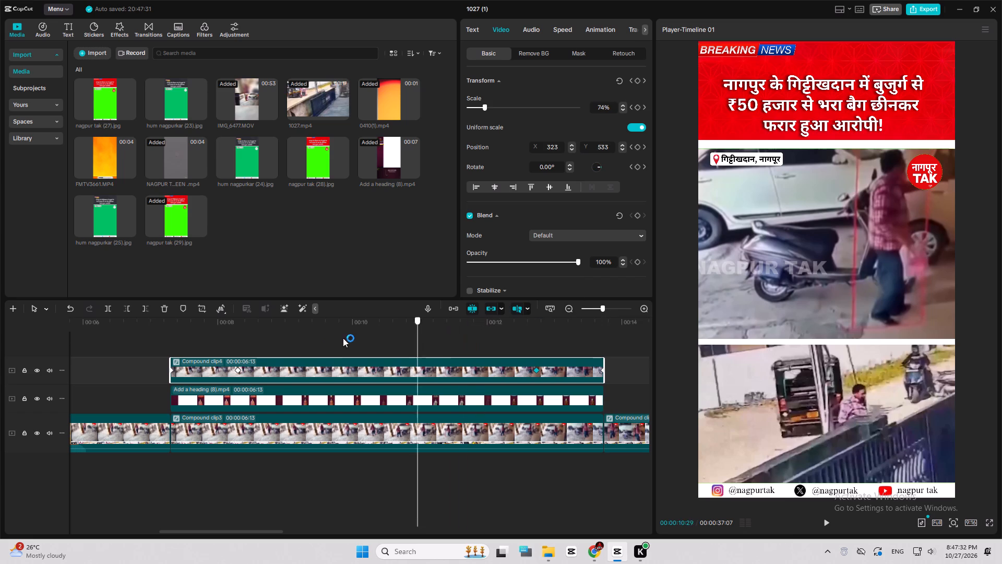
drag(343, 338, 132, 360)
key(space)
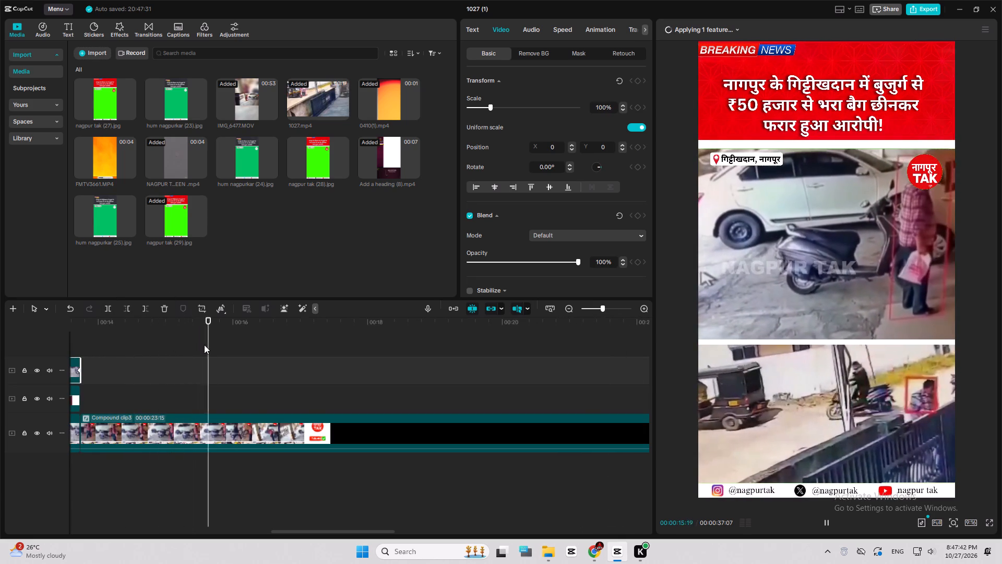
drag(206, 346, 271, 362)
ctrl+scroll(277, 391, down, 12)
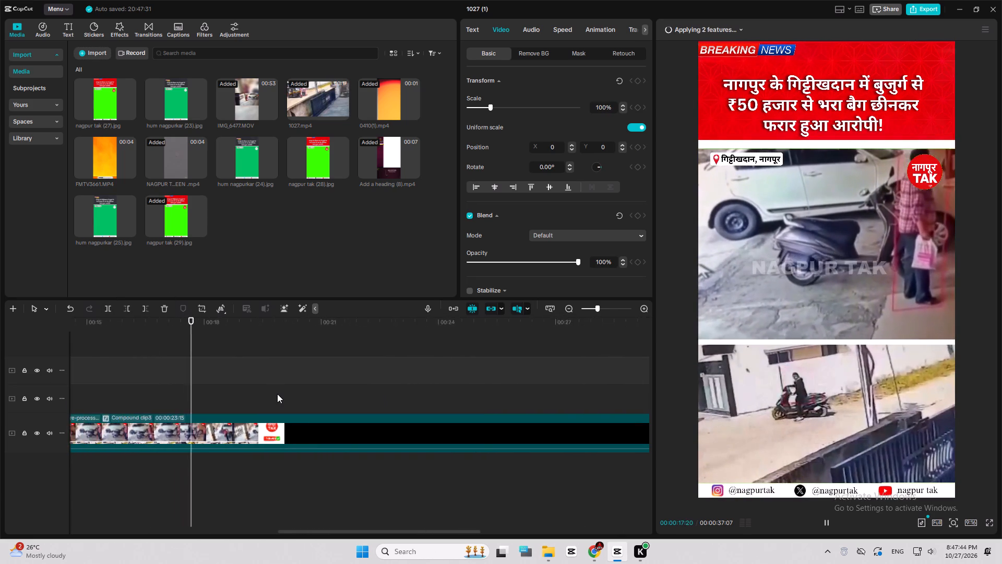
ctrl+scroll(277, 394, down, 20)
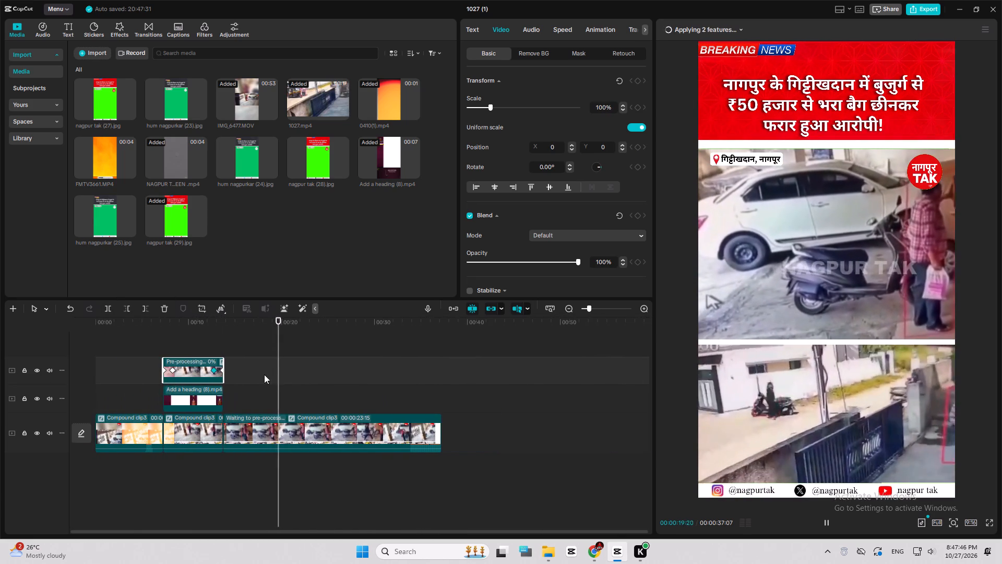
key(space)
drag(159, 329, 150, 330)
key(space)
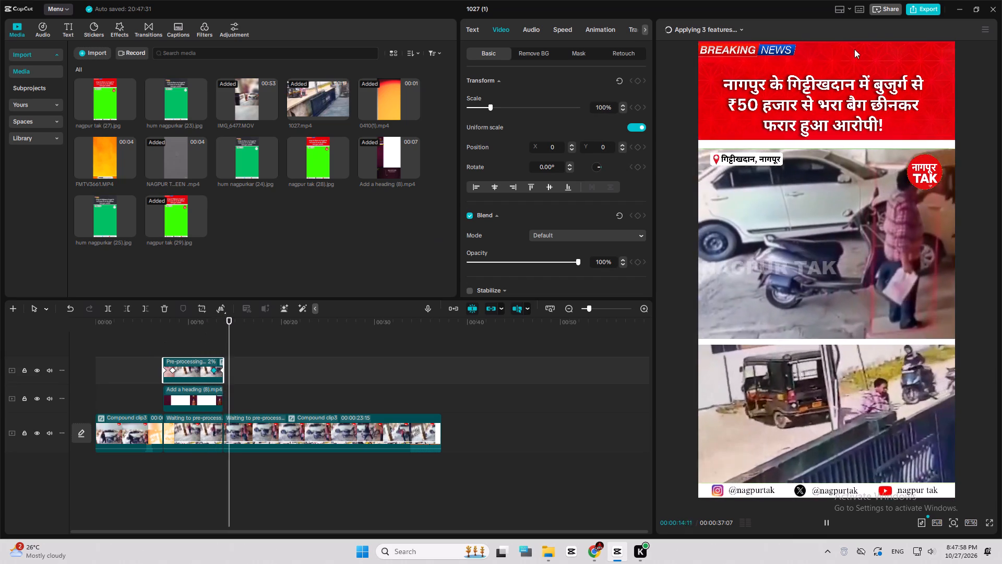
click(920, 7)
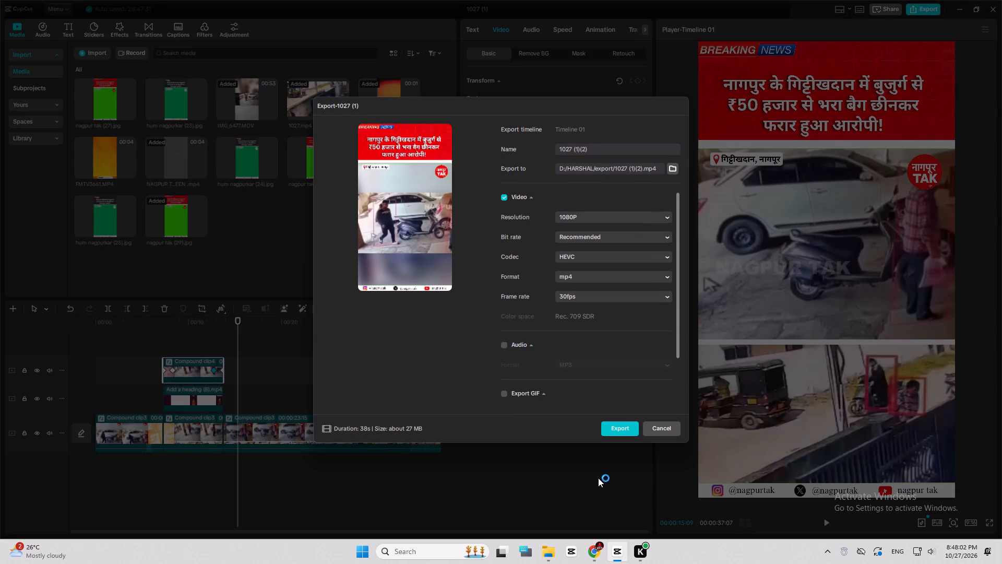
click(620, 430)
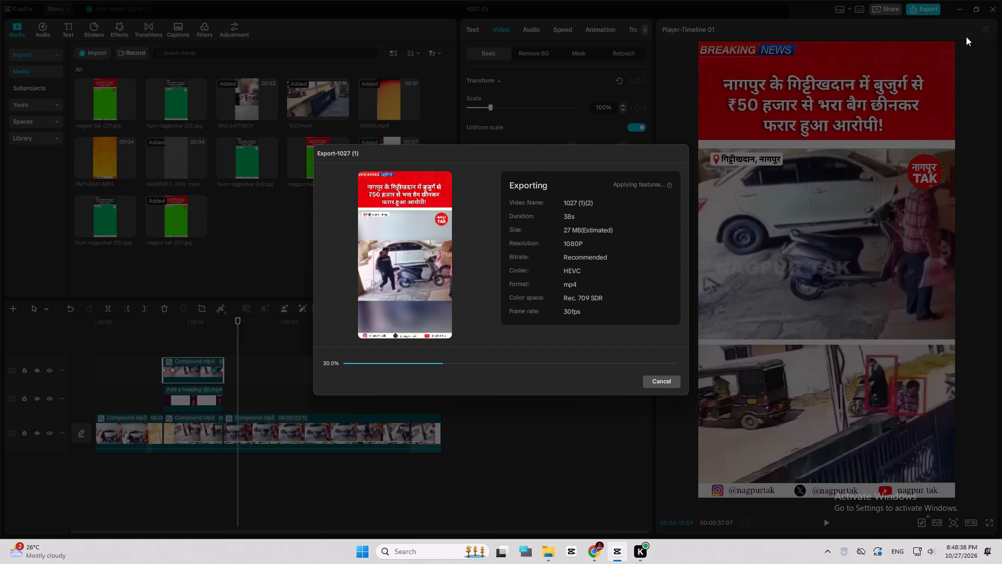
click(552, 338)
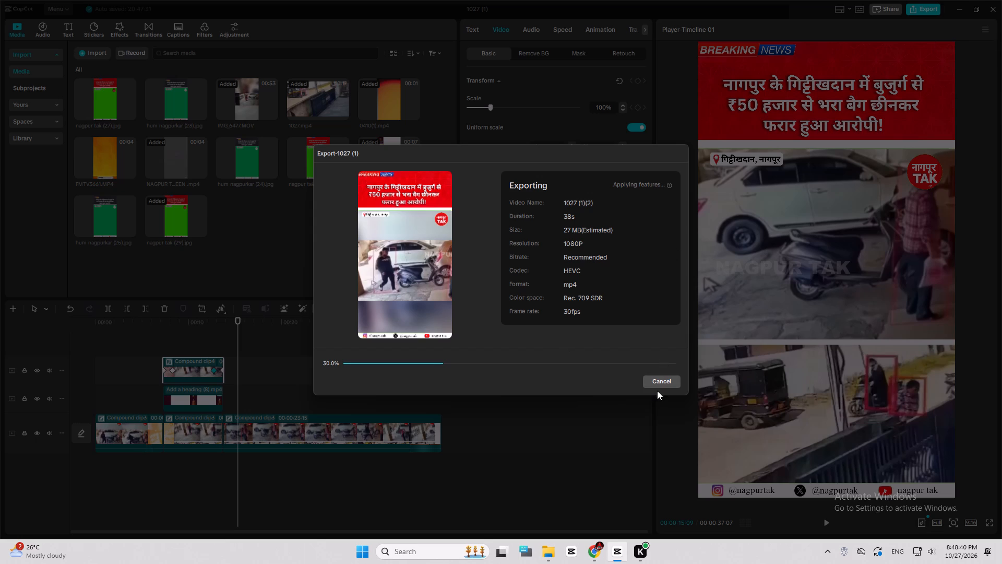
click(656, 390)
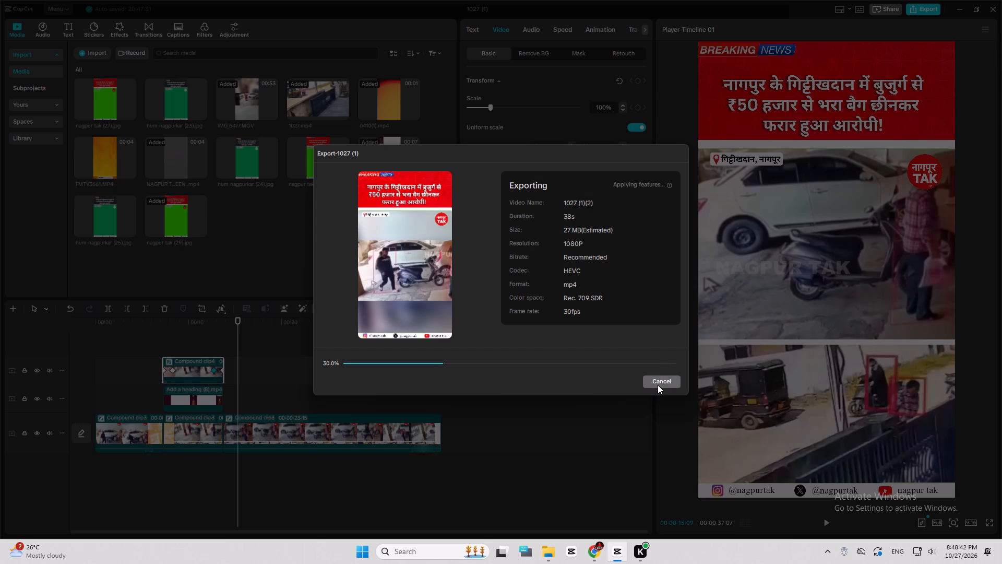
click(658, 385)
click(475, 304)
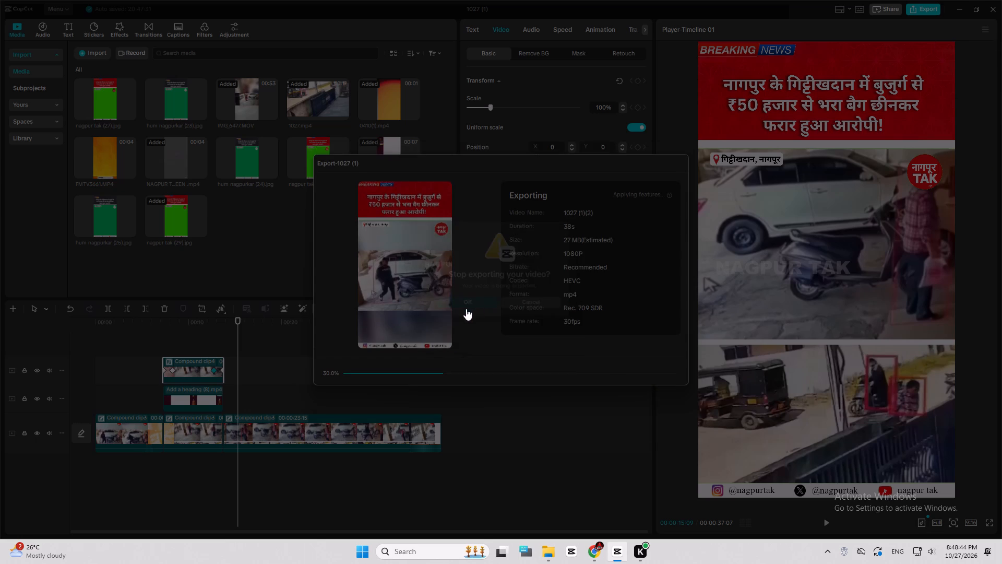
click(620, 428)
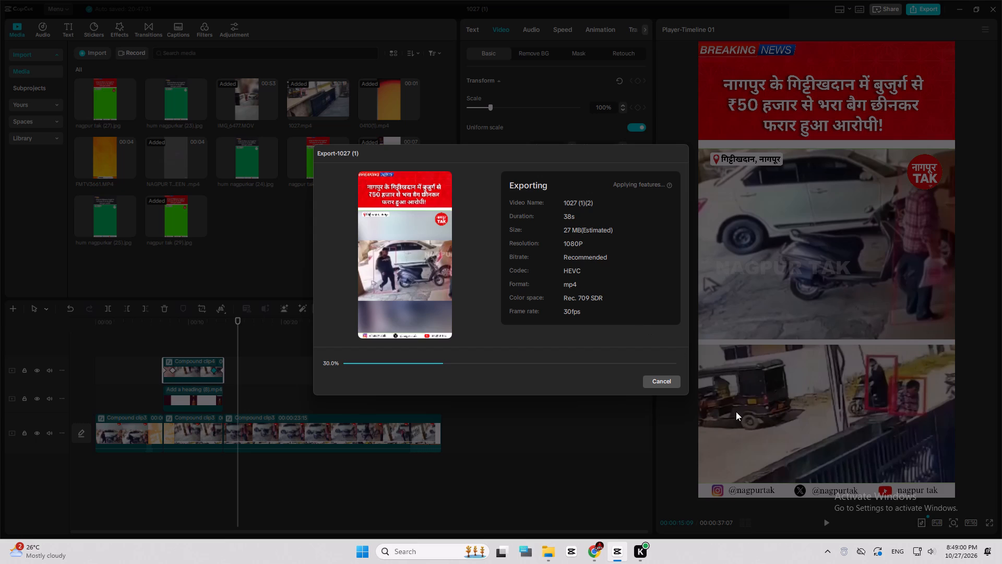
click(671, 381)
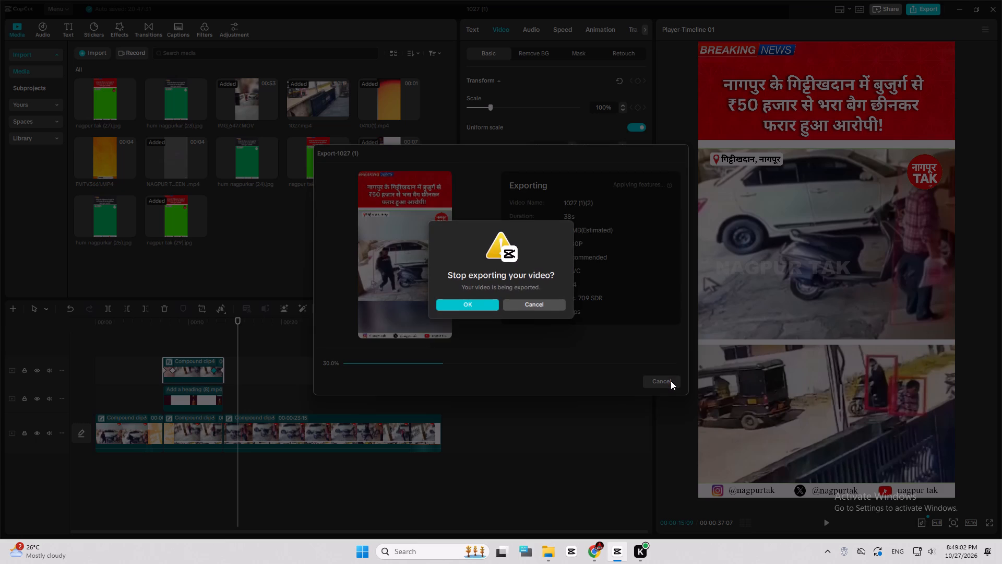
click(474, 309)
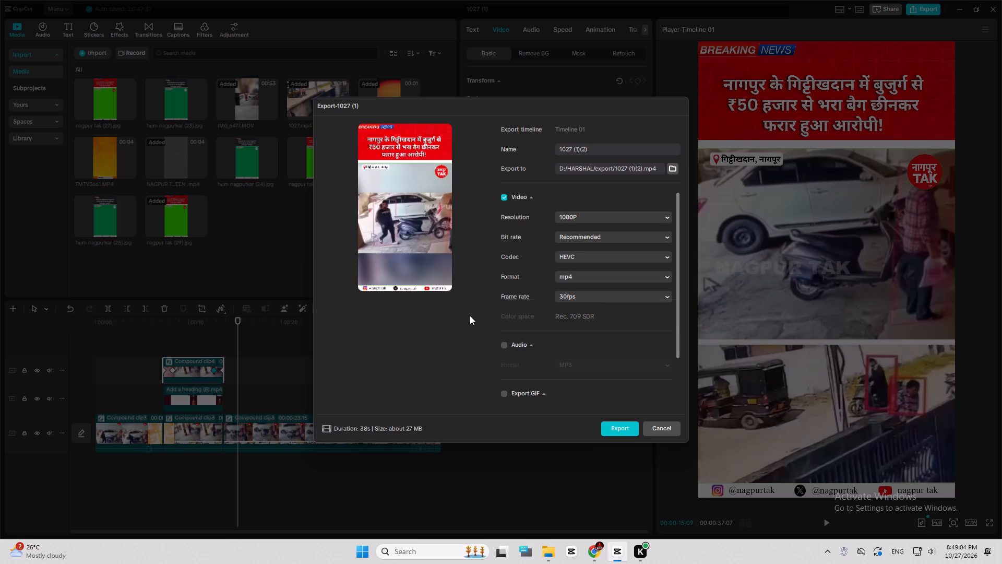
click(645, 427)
Export the nagpur tak timeline as a 1080P HEVC mp4 video at 30fps with the recommended bit rate.
drag(213, 332, 203, 333)
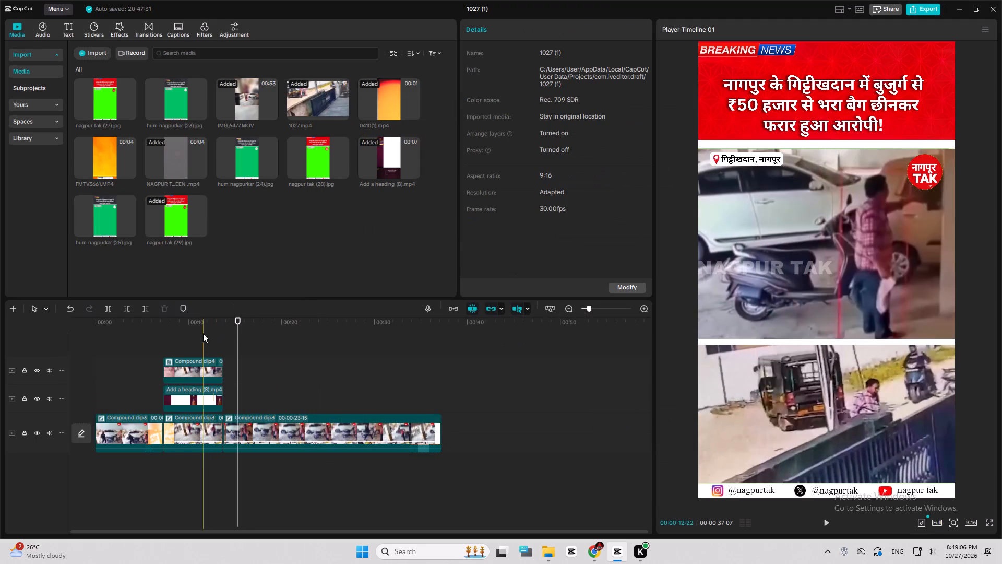
drag(203, 333, 175, 334)
click(187, 333)
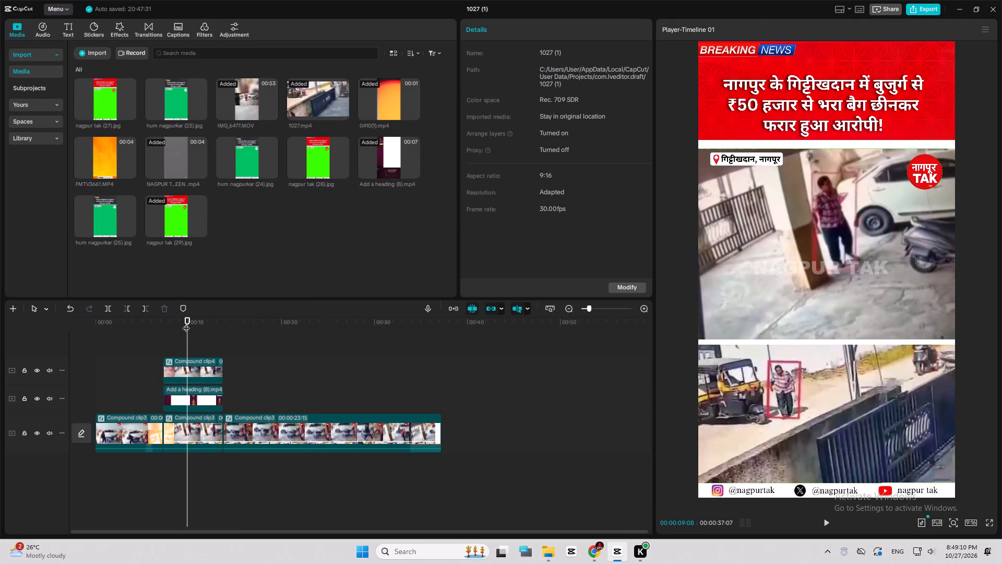
click(229, 325)
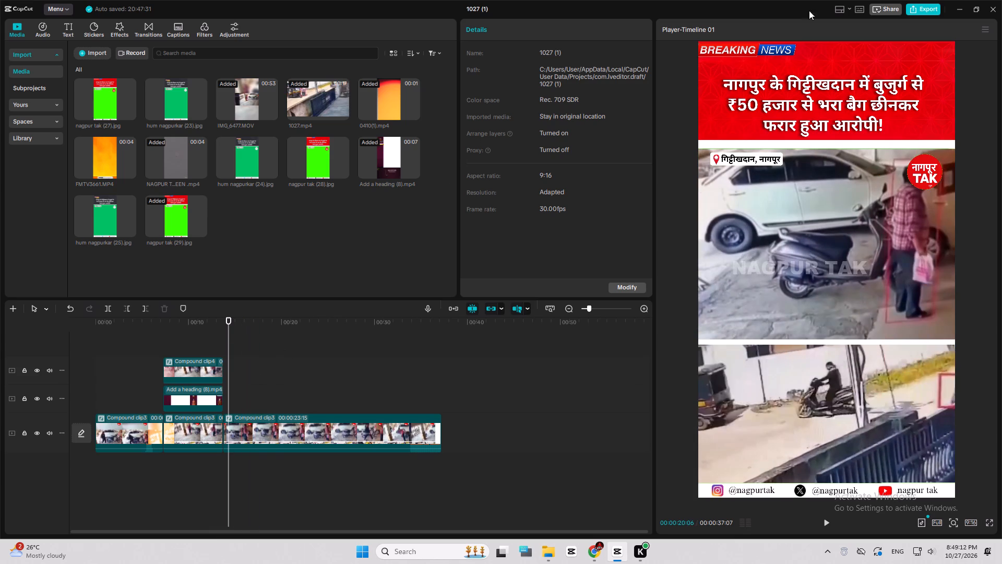
click(927, 10)
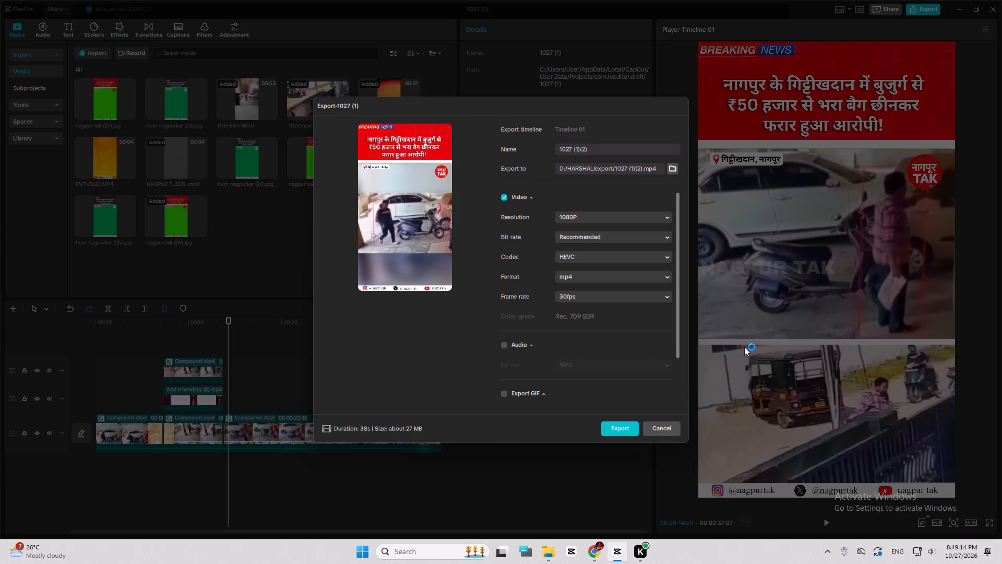
click(623, 431)
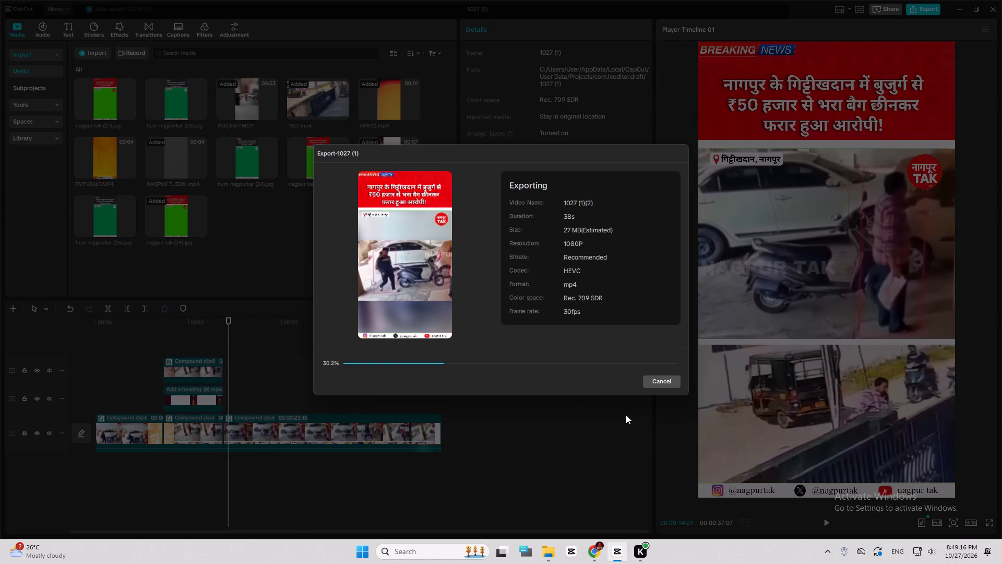
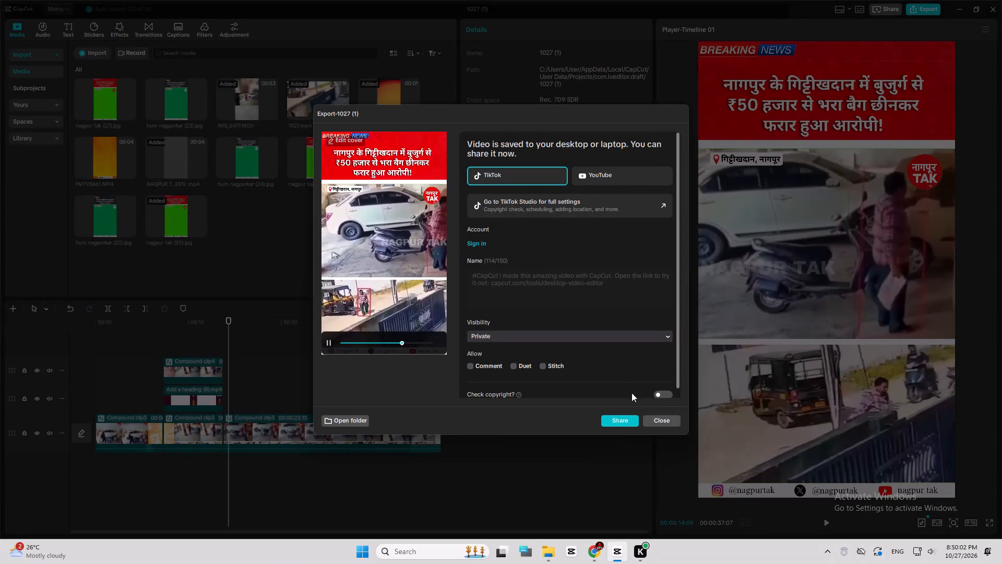
Close the export window for 1027 (1) without sharing the video, returning to the editing timeline.
click(661, 422)
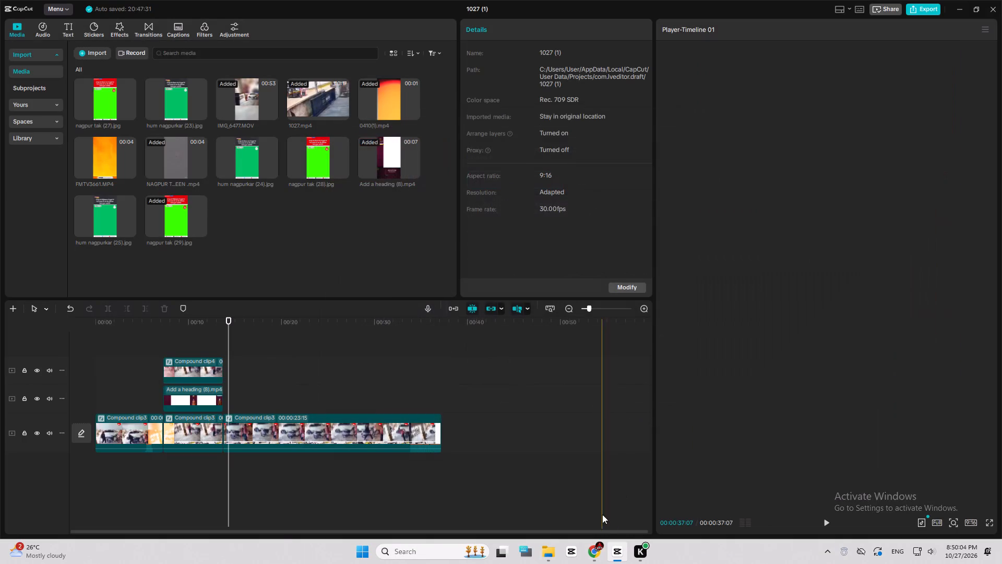
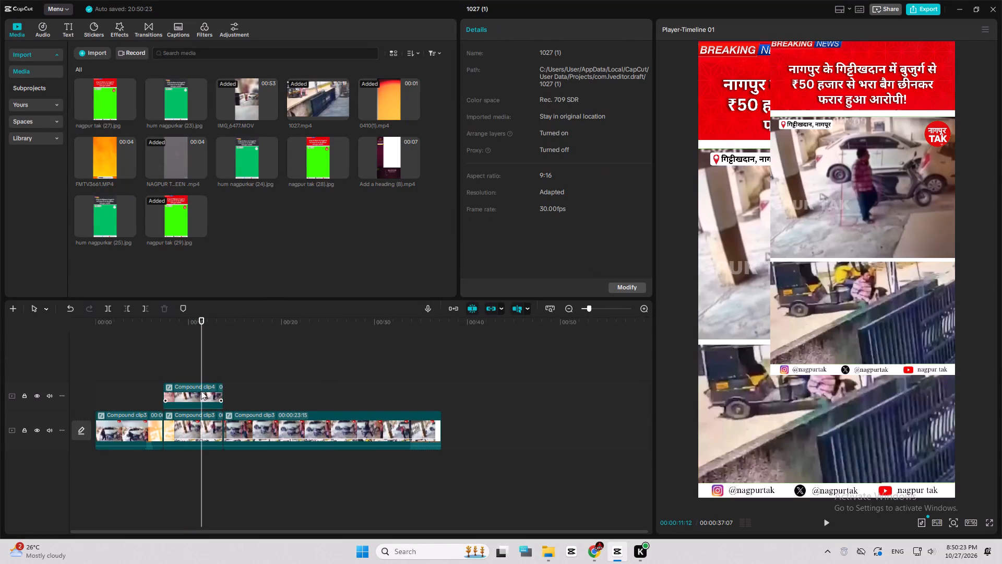
Delete the overlay compound clip and the two split main-track segments after the first compound clip.
click(201, 423)
key(Delete)
click(232, 425)
key(Delete)
Extend the remaining compound clip to its full 00:00:37:07 length and break it apart into its separate layers.
click(159, 426)
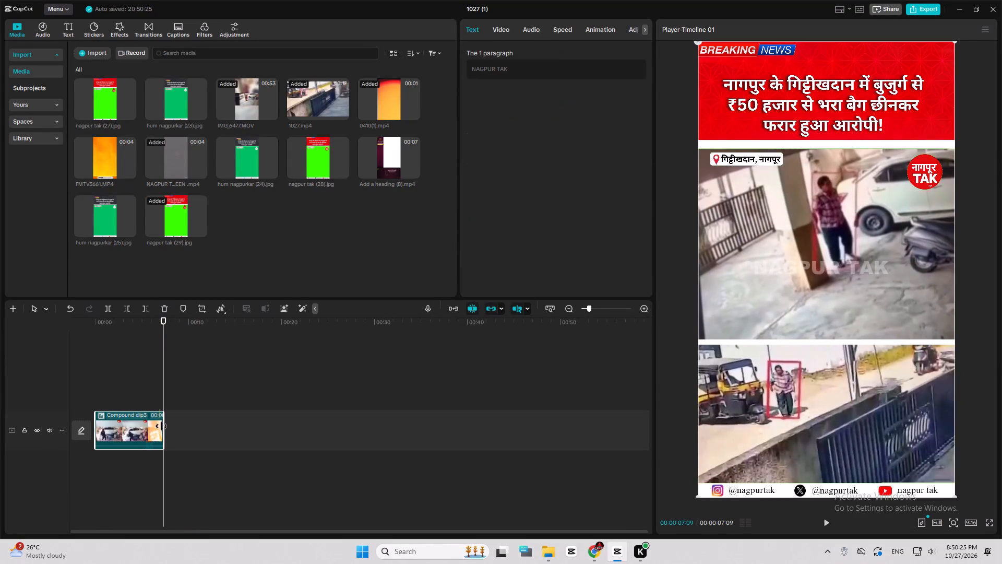
drag(162, 426, 618, 428)
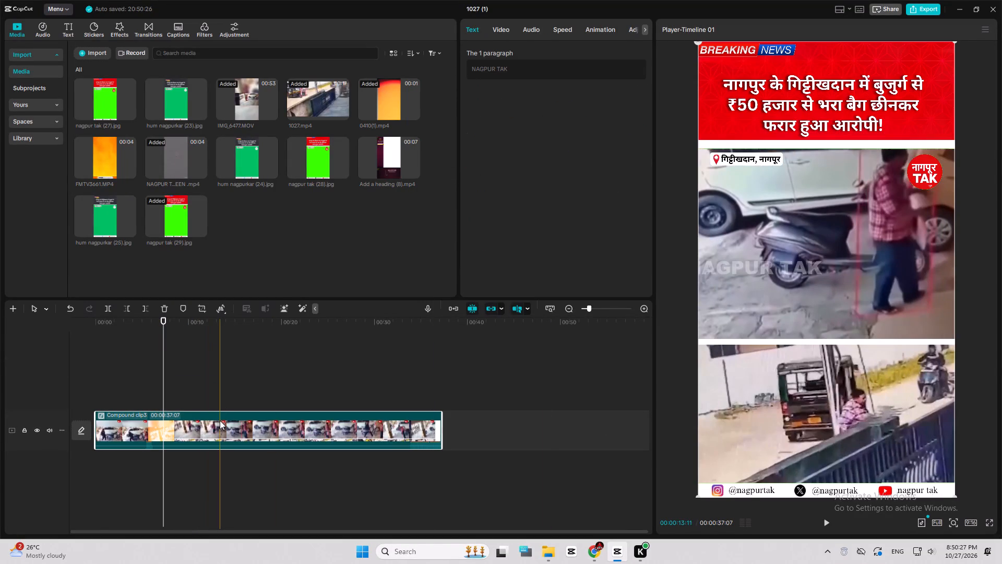
key(alt+shift+g)
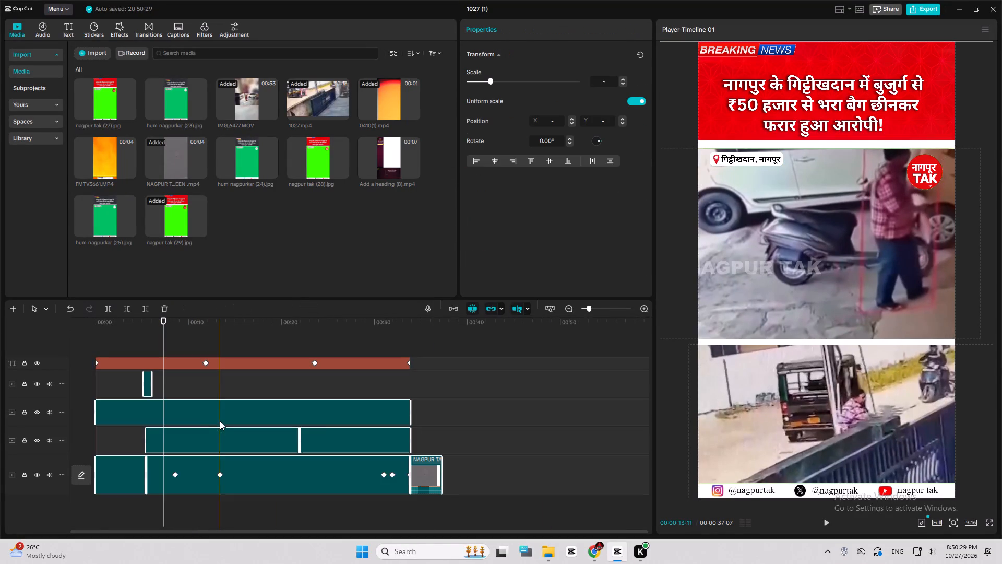
click(205, 385)
Replace the nagpur tak (29).jpg template layer with hum nagpurkar (25).jpg, keeping the original video effect.
drag(108, 220, 180, 393)
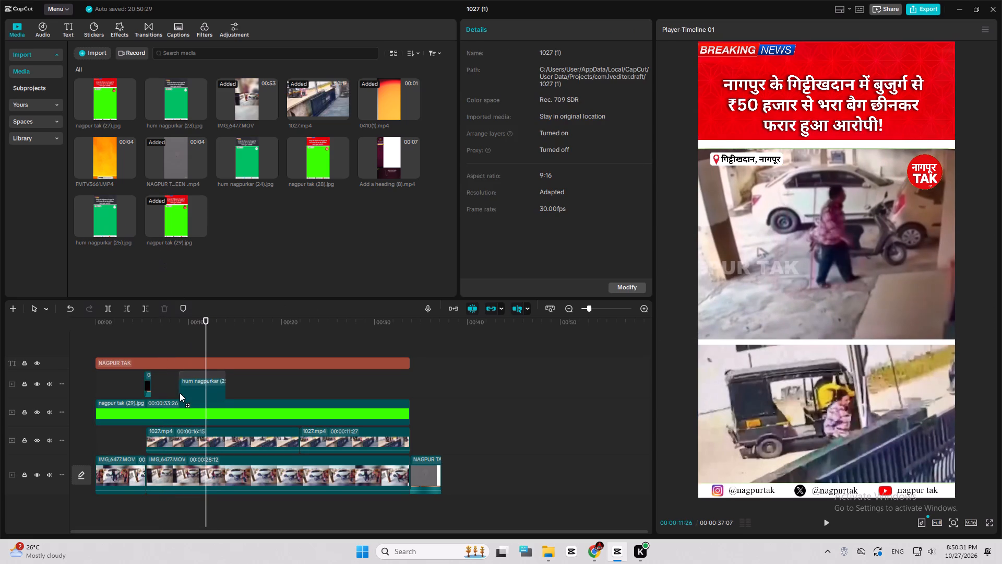
drag(180, 393, 180, 412)
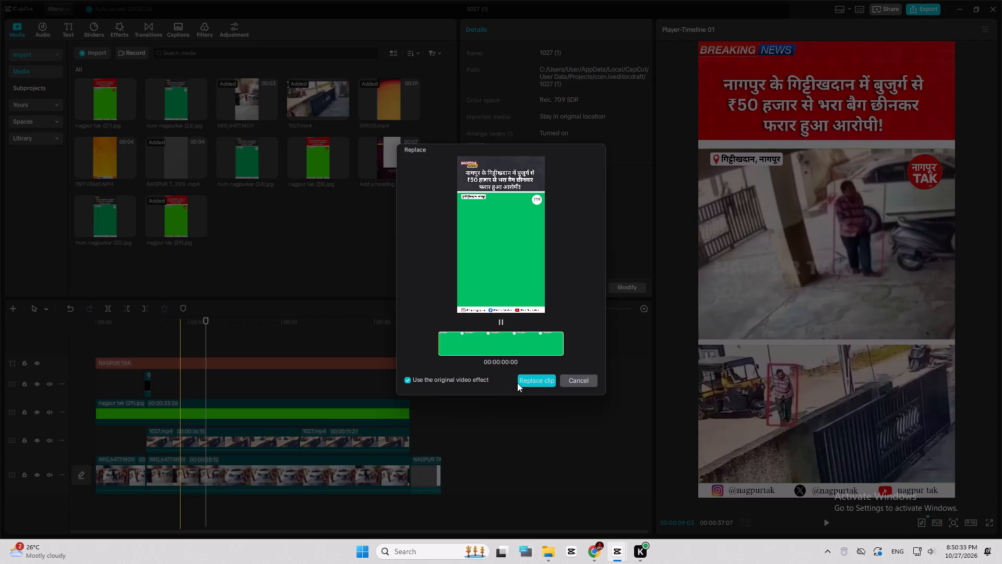
click(524, 382)
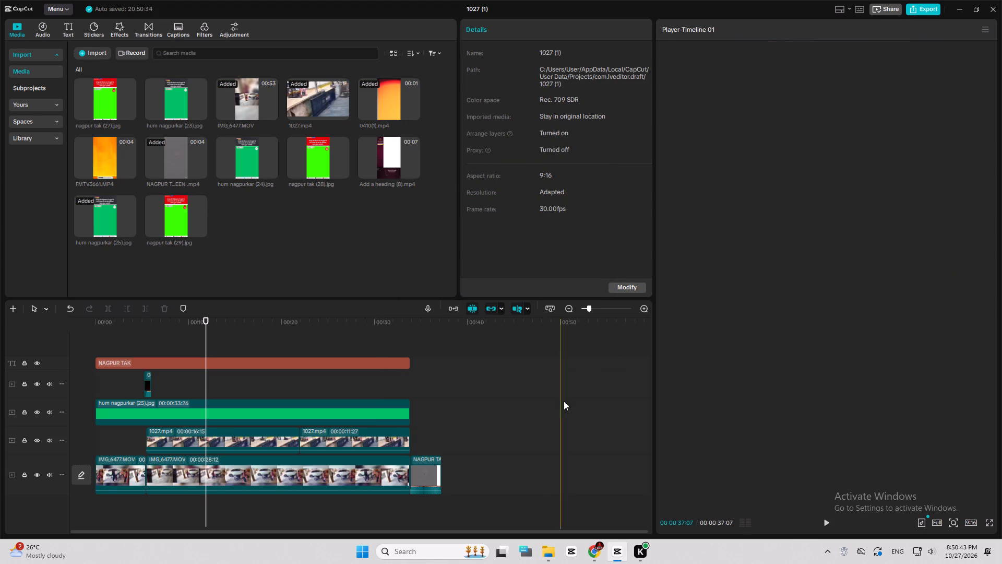
Resample the chroma key colour of the hum nagpurkar (25).jpg layer from its green background.
click(361, 417)
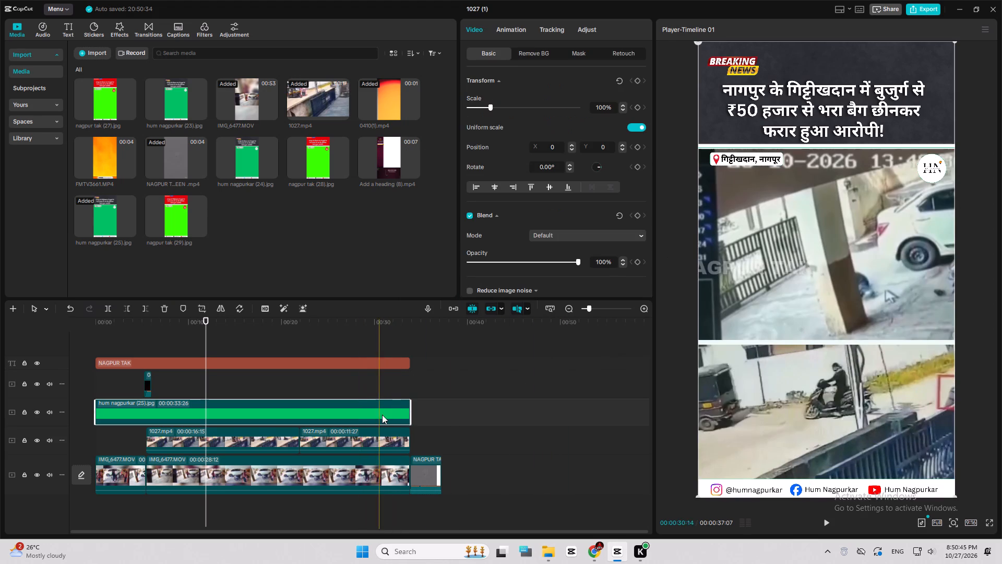
click(527, 53)
click(506, 121)
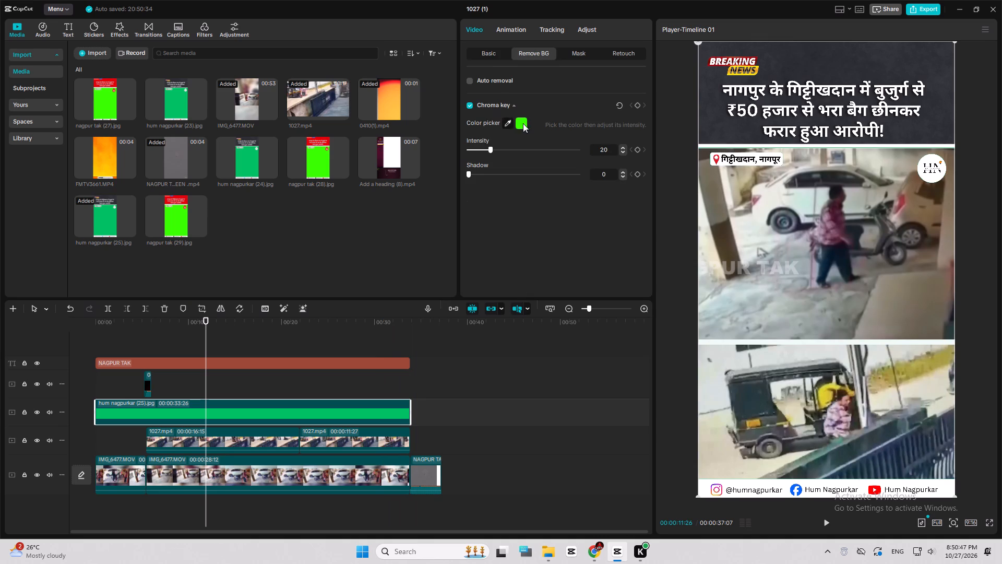
click(849, 295)
click(509, 122)
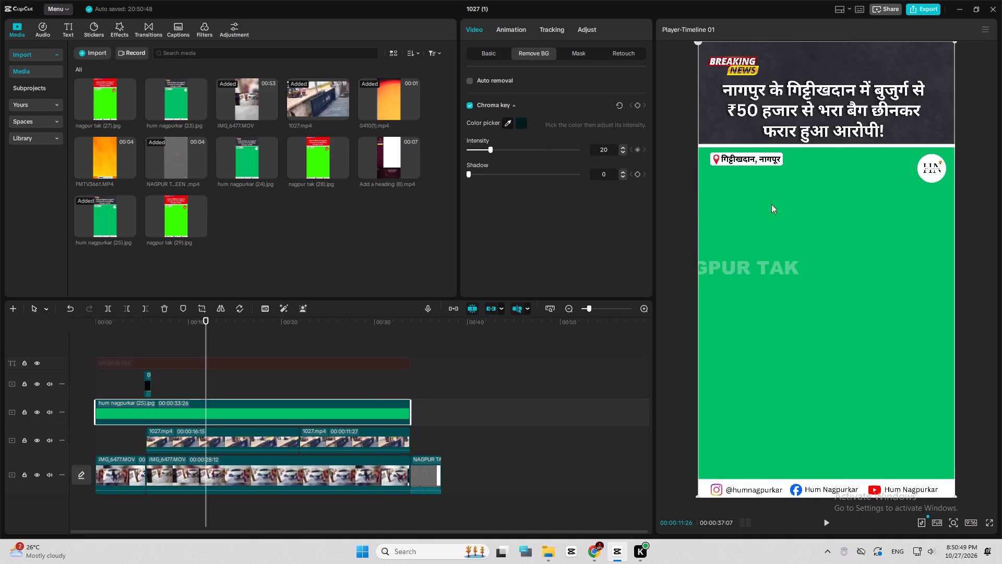
click(876, 264)
Change the moving watermark text to HUM NAGPURKAR.
click(373, 365)
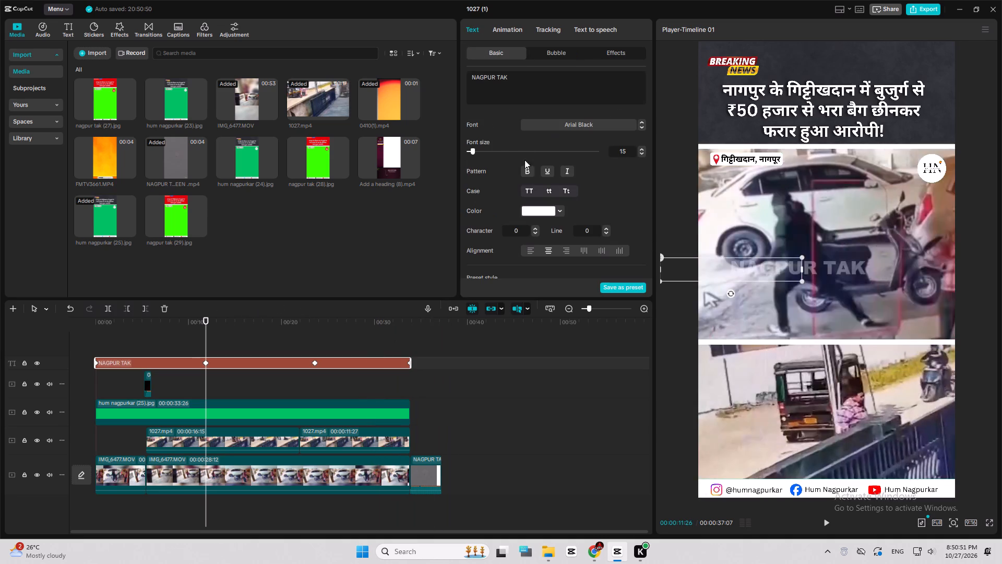
drag(526, 85, 318, 72)
text(HUM NAGPURKAR)
click(506, 455)
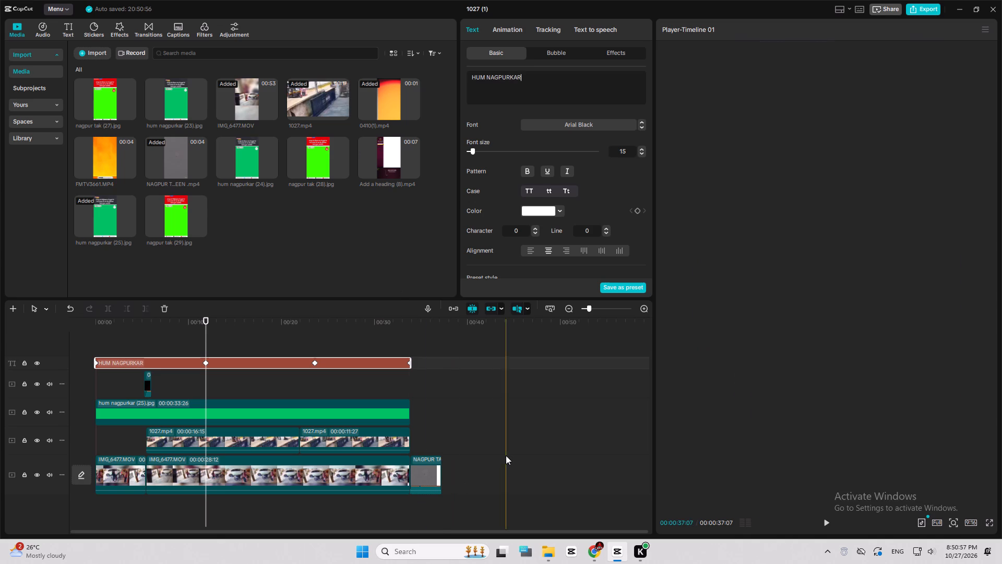
Replace the NAGPUR TAK end-screen clip at the end of the main track with FMTV3661.MP4.
click(437, 472)
click(163, 308)
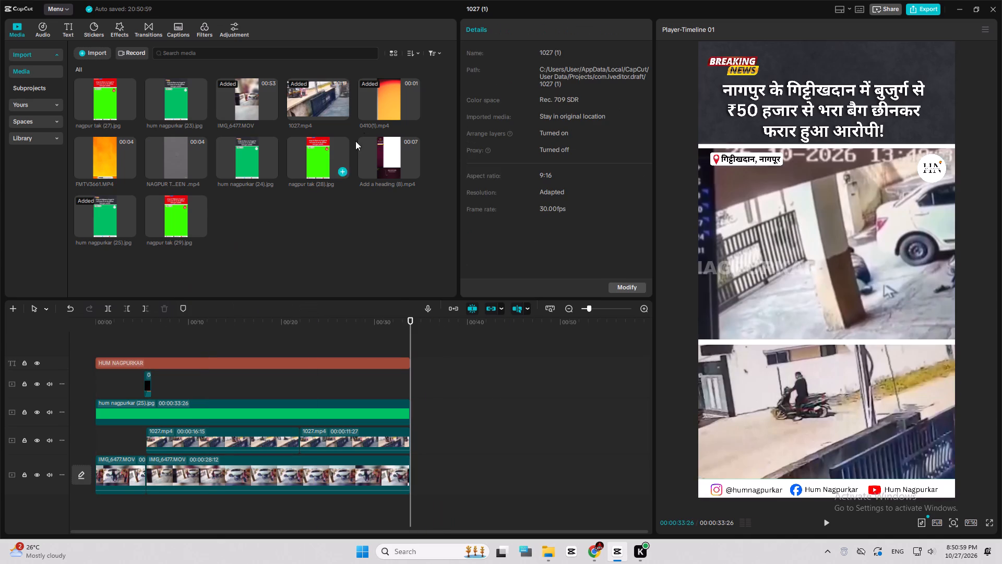
click(130, 174)
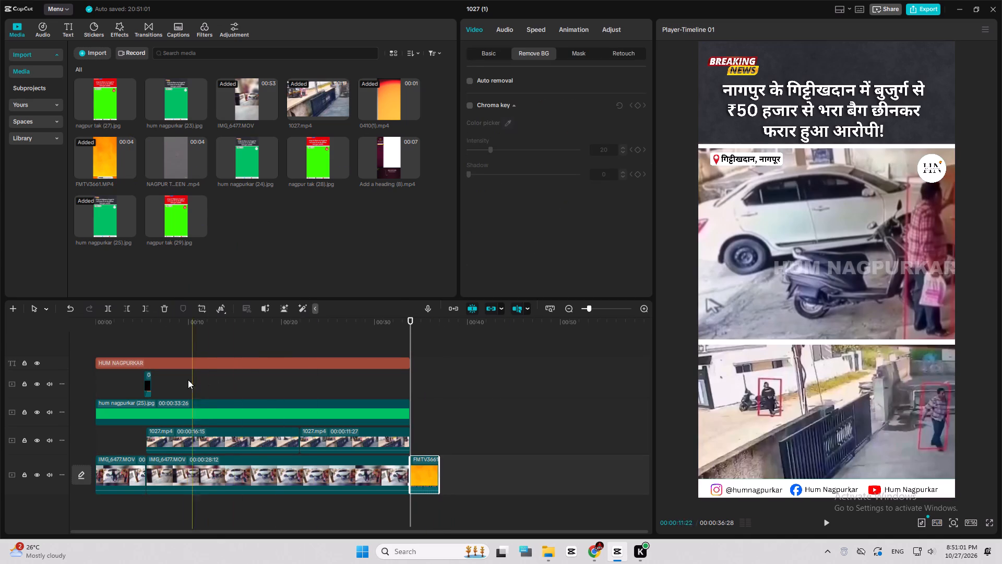
Return the playhead to the start and export the video as 1027 (1)(3) in 1080P HEVC mp4 at 30fps.
click(185, 320)
drag(176, 319, 159, 320)
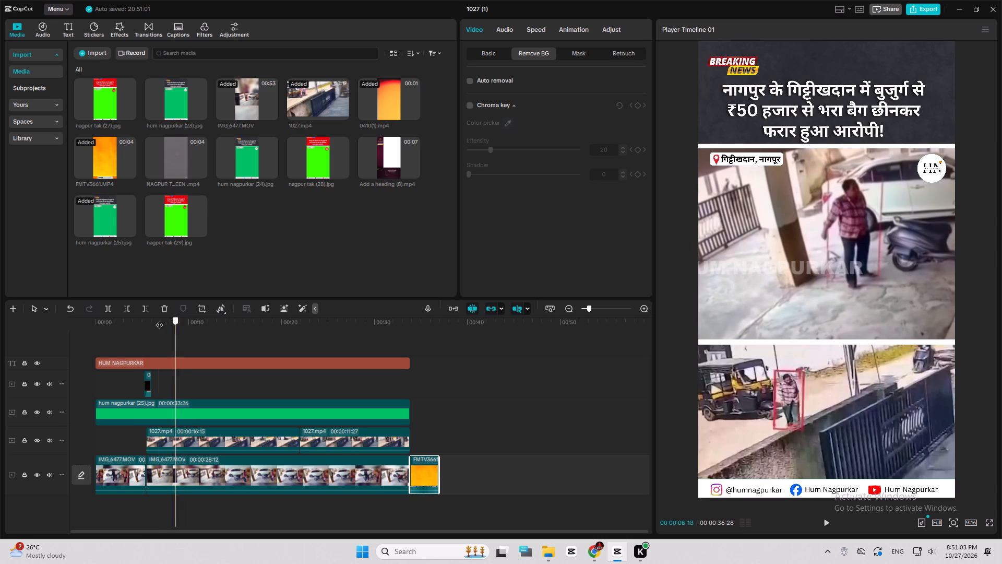
drag(159, 320, 46, 323)
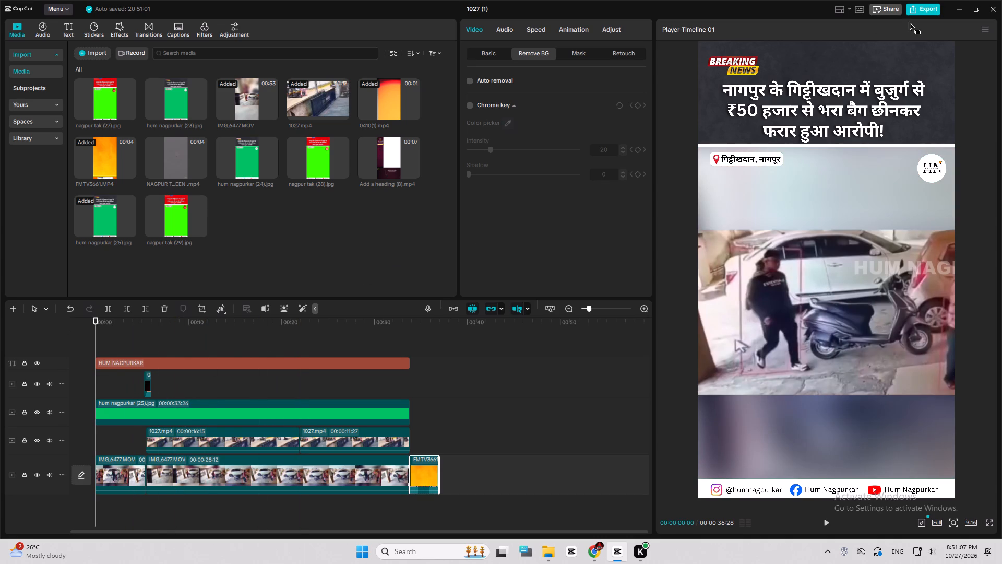
click(917, 10)
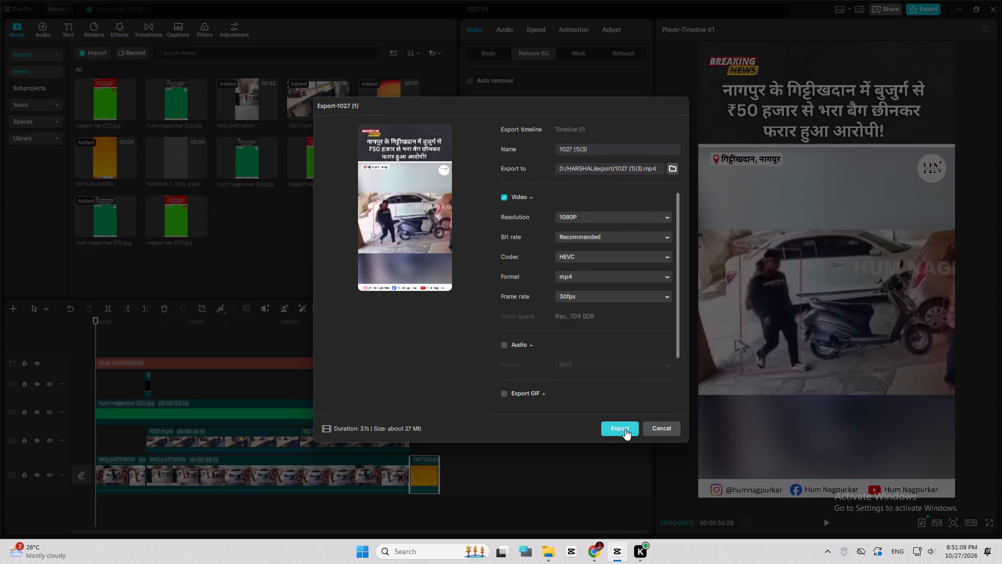
click(625, 429)
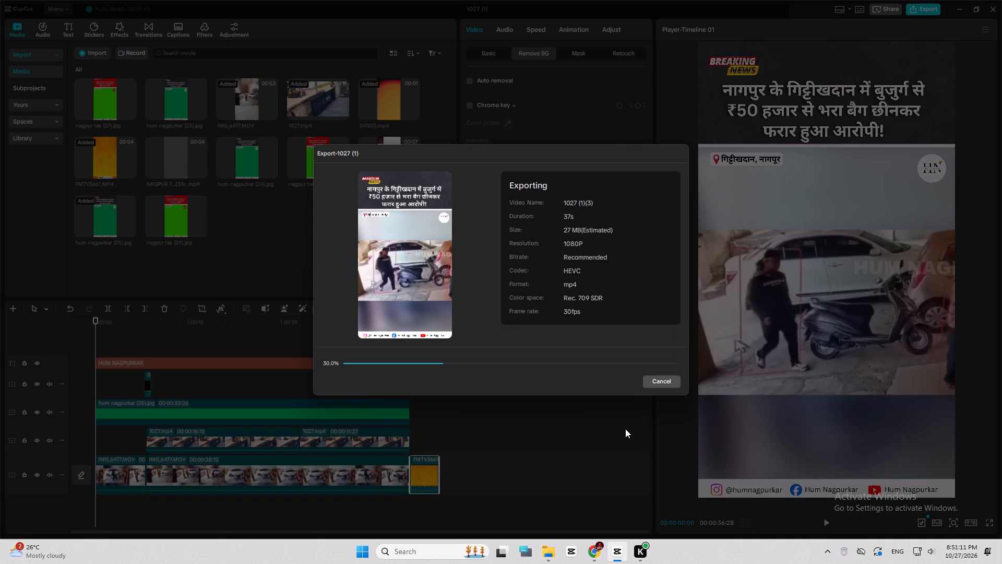
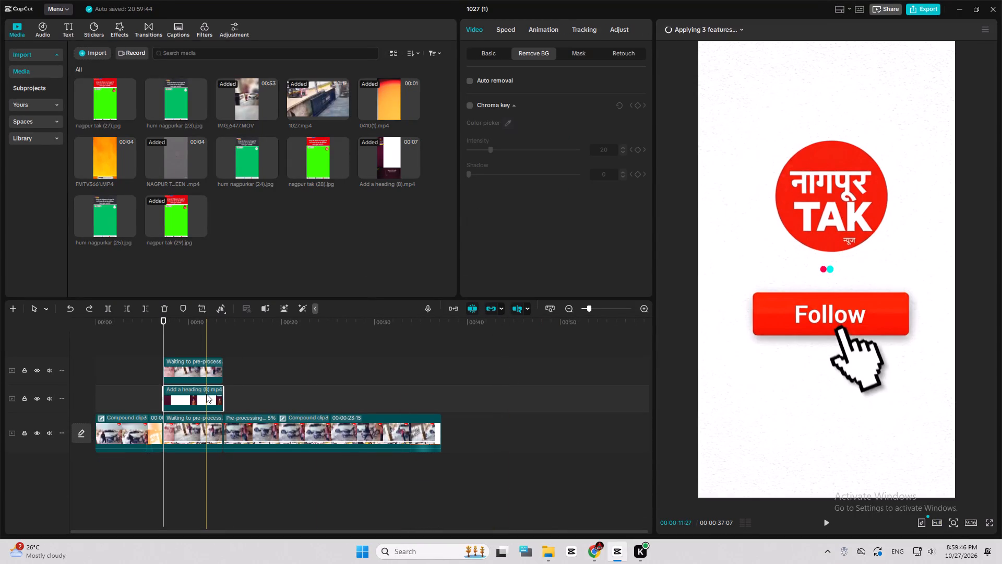
Undo the five most recent edits in the 1027 (1) timeline.
key(ctrl+z)
key(ctrl+z)
key(ctrl+z)
key(ctrl+z)
key(ctrl+z)
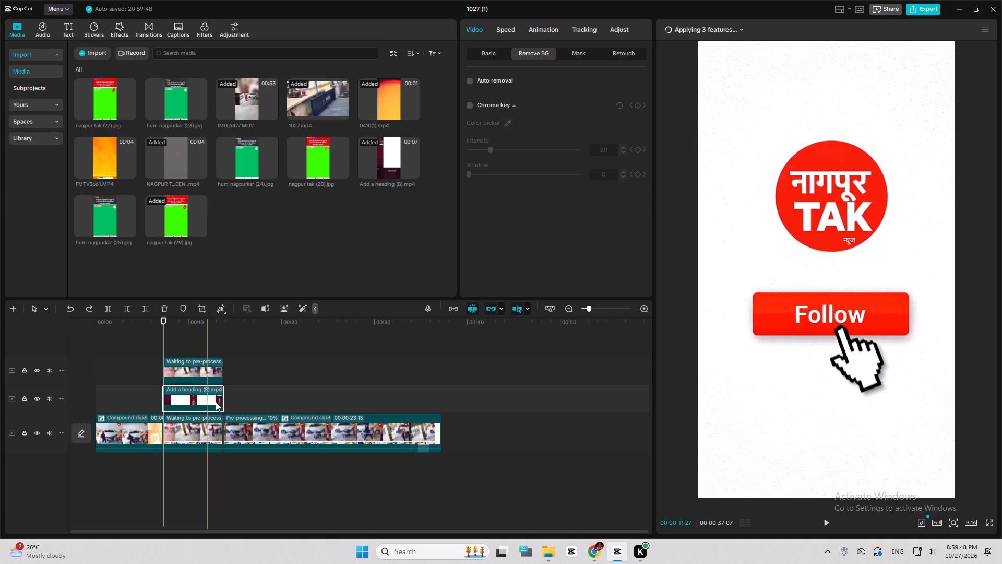
Delete the upper overlay, the Add a heading (8).mp4 ad and the main-track segments following the first compound clip segment.
drag(293, 347, 201, 439)
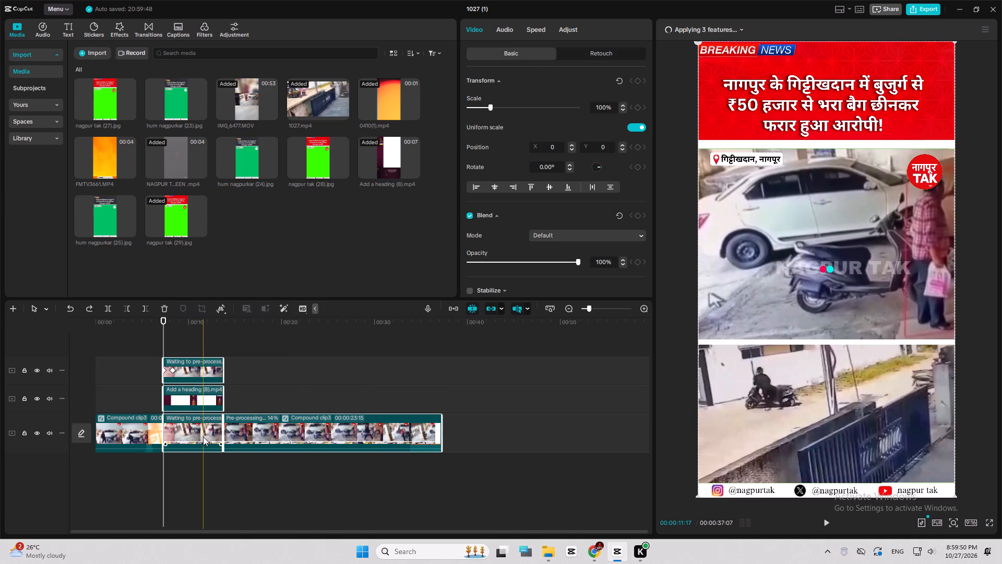
key(Delete)
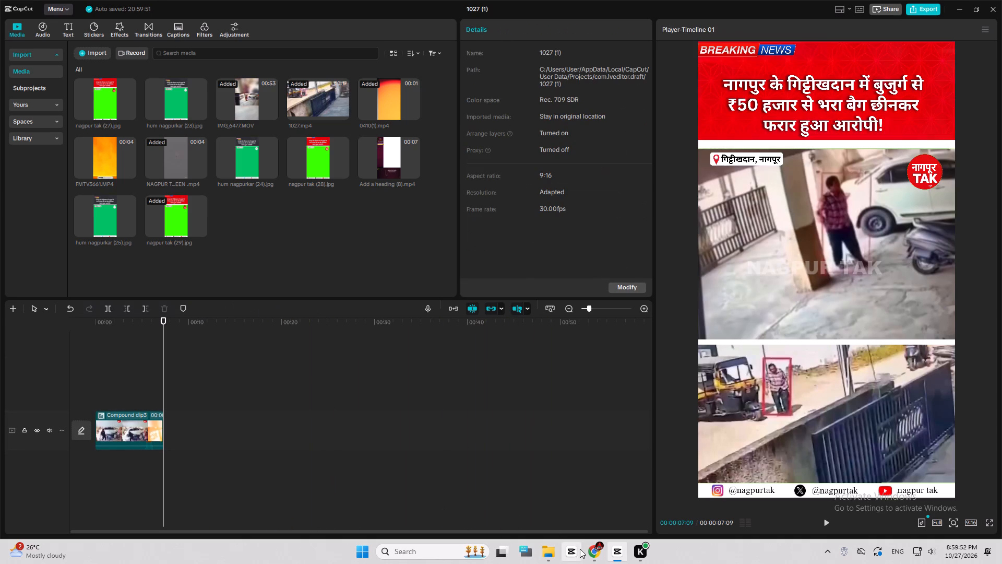
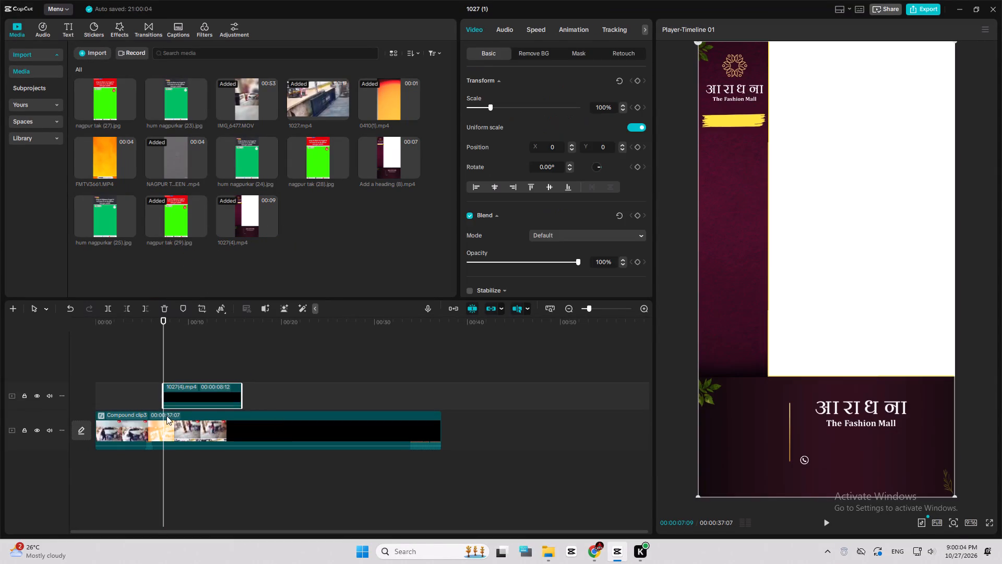
Split the main-track compound clip at the start and end of the 1027(4).mp4 ad overlay.
click(166, 417)
key(ctrl+b)
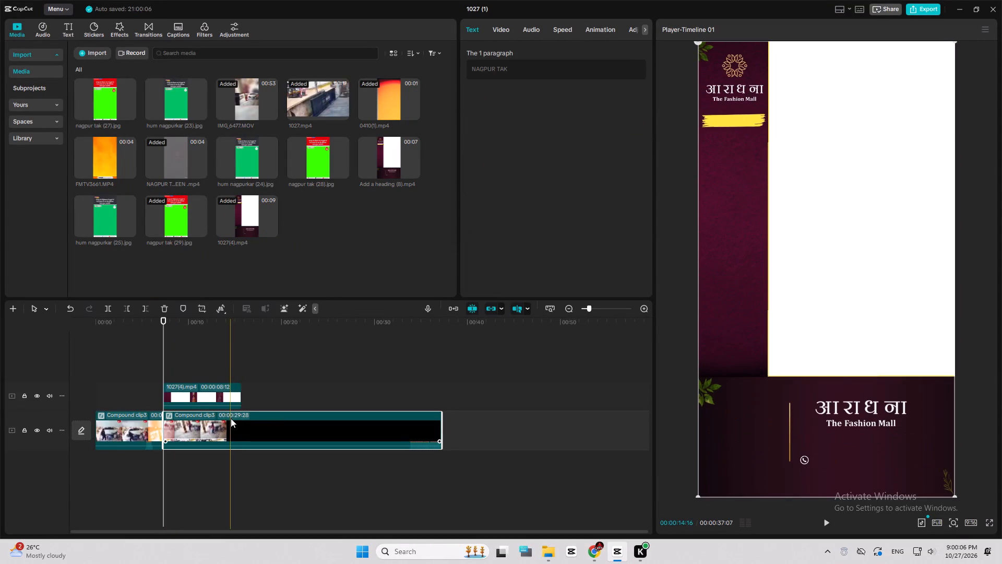
click(231, 418)
click(247, 396)
key(Up)
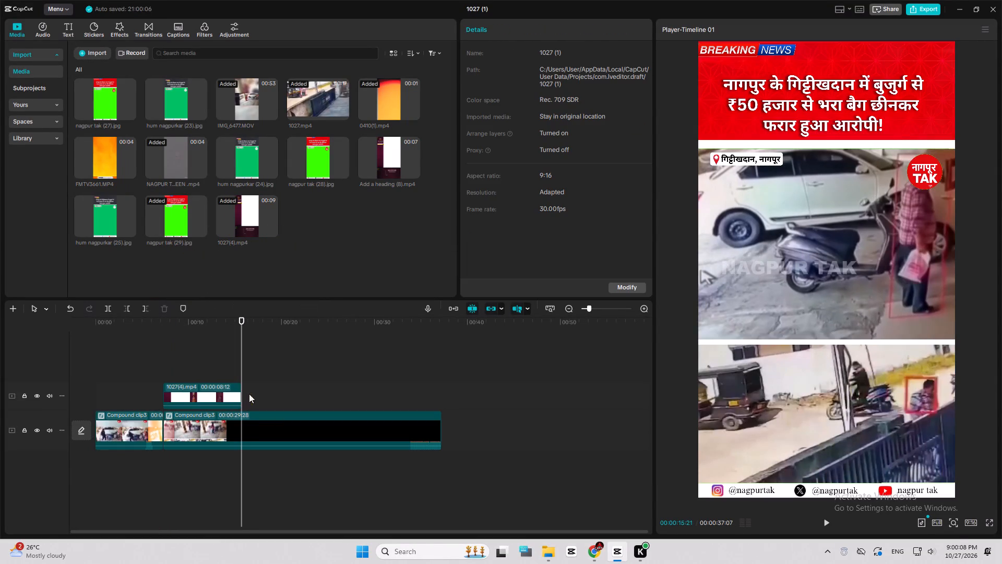
click(240, 422)
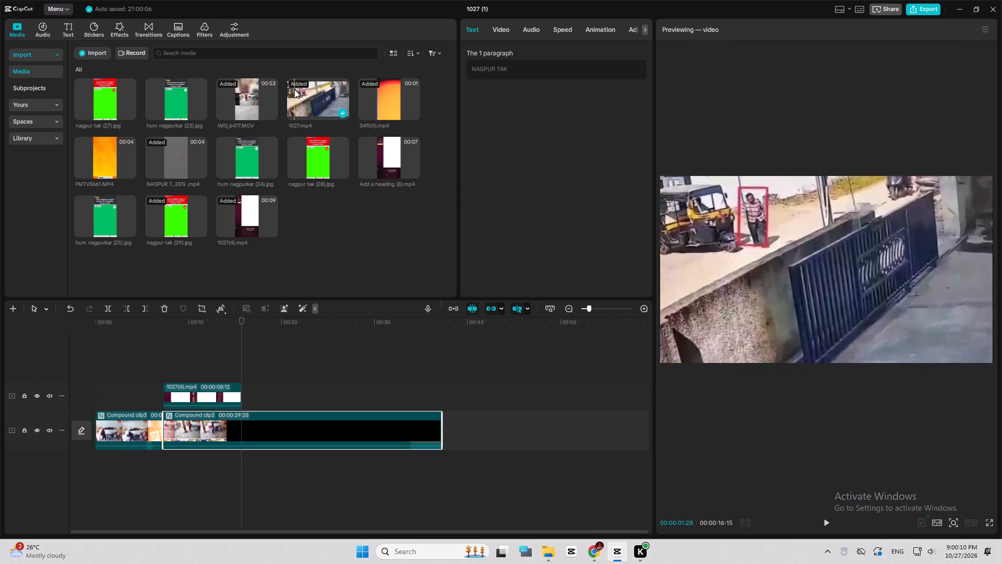
key(ctrl+b)
Duplicate the compound clip segment beneath the ad onto a new track above it, aligned with the ad's start.
ctrl+scroll(209, 320, up, 9)
click(206, 420)
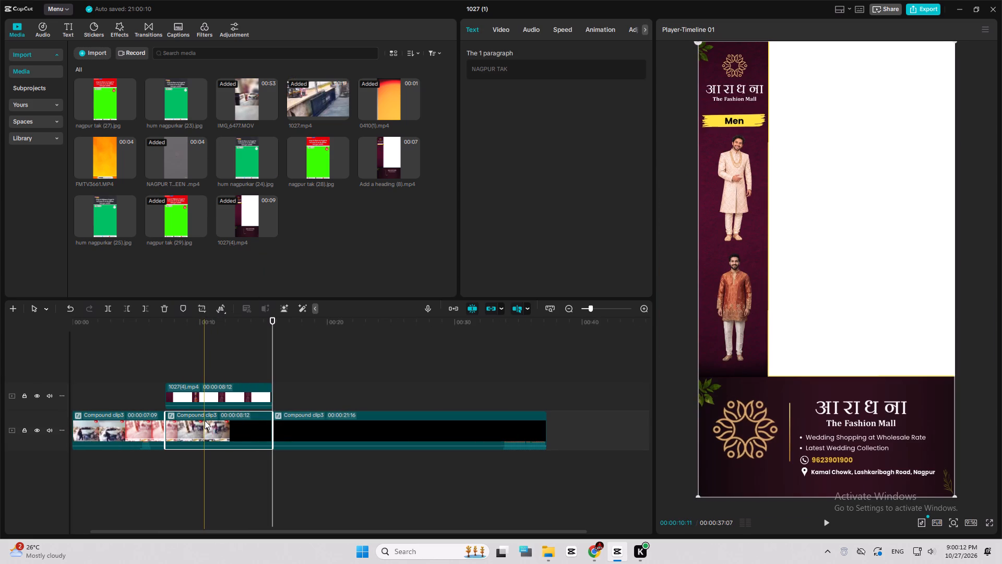
alt+drag(207, 426, 210, 360)
ctrl+scroll(207, 365, up, 13)
drag(201, 361, 169, 359)
Add a Transform keyframe at the start of the upper compound clip copy, at 00:00:07:09.
click(221, 370)
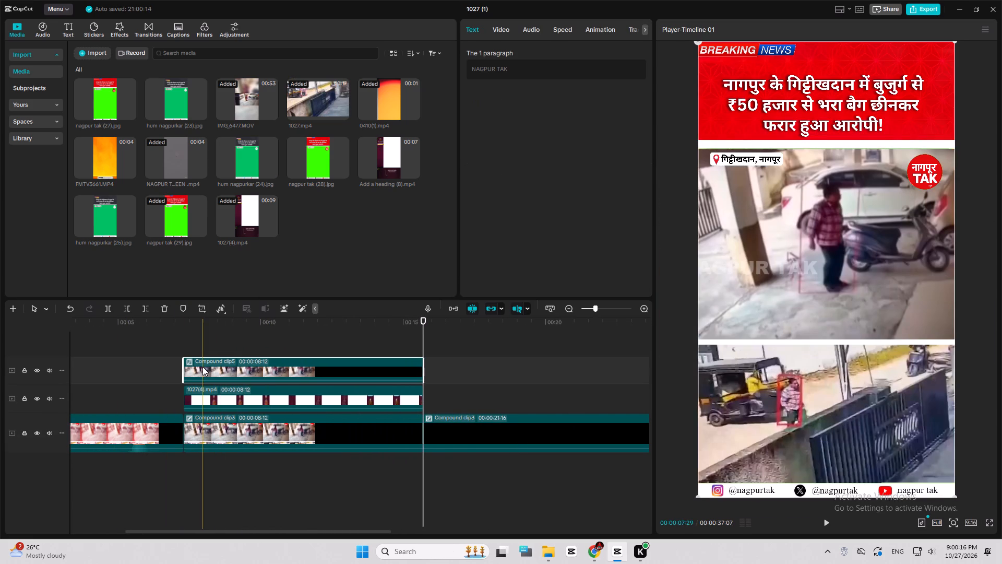
key(Up)
click(496, 25)
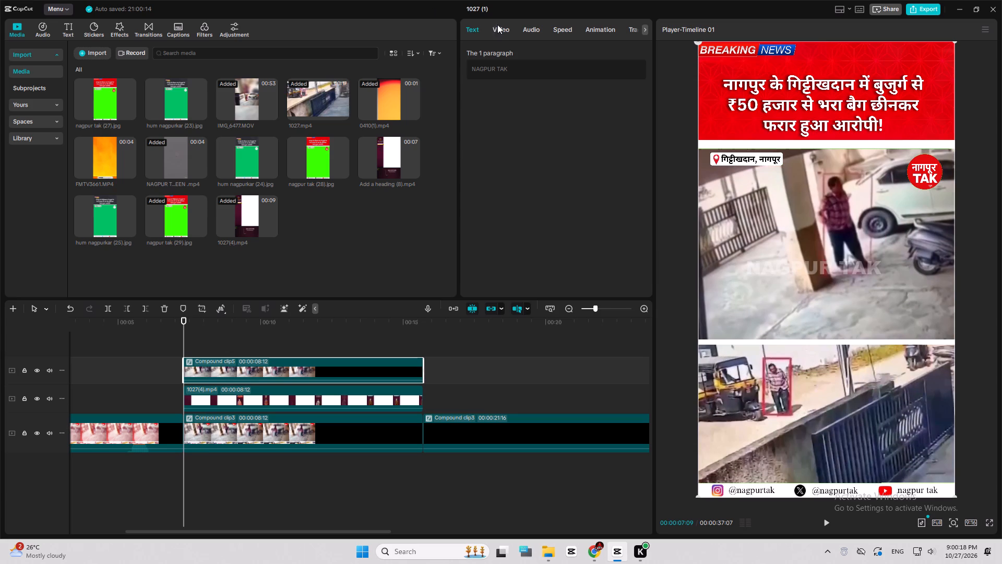
click(635, 77)
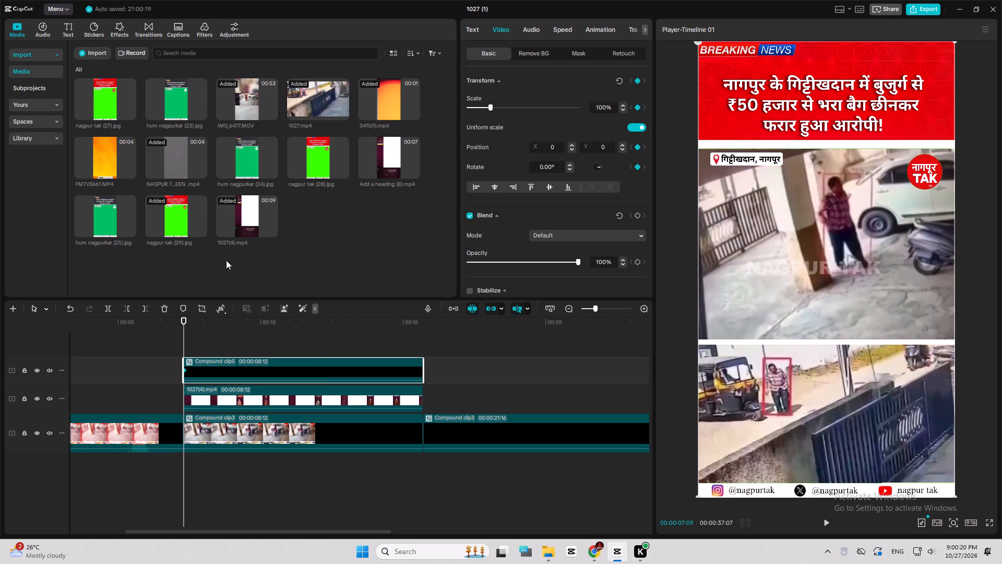
Keyframe the upper compound clip at 00:00:08:09 with scale 74%, position Y 533 and position X 323.
click(187, 318)
key(space)
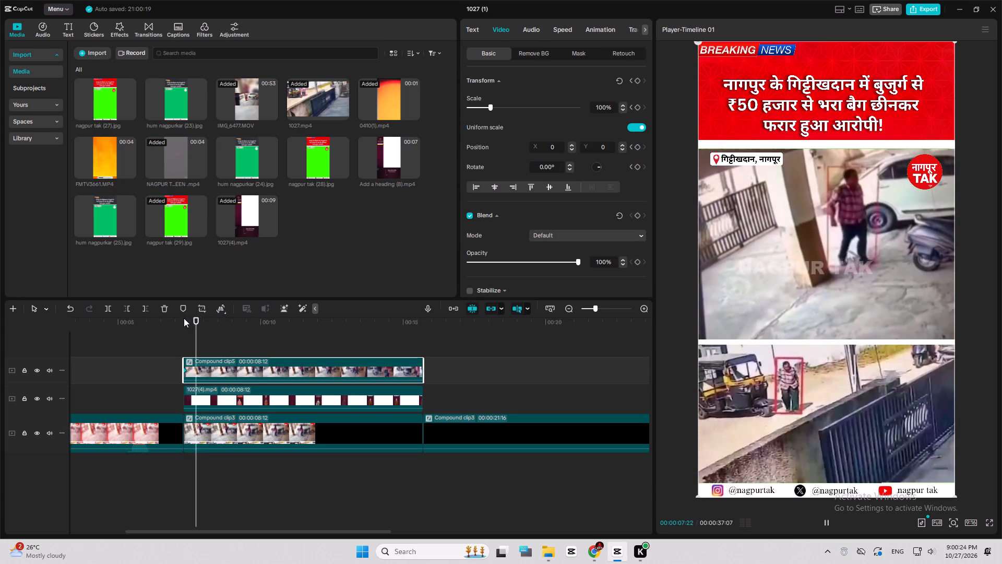
key(space)
click(211, 321)
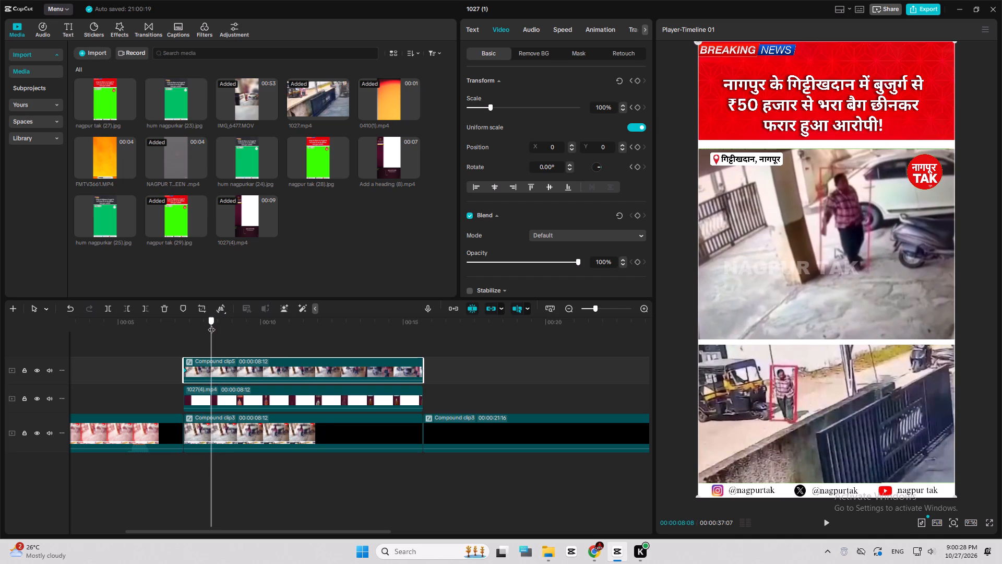
double_click(601, 111)
key(7)
key(4)
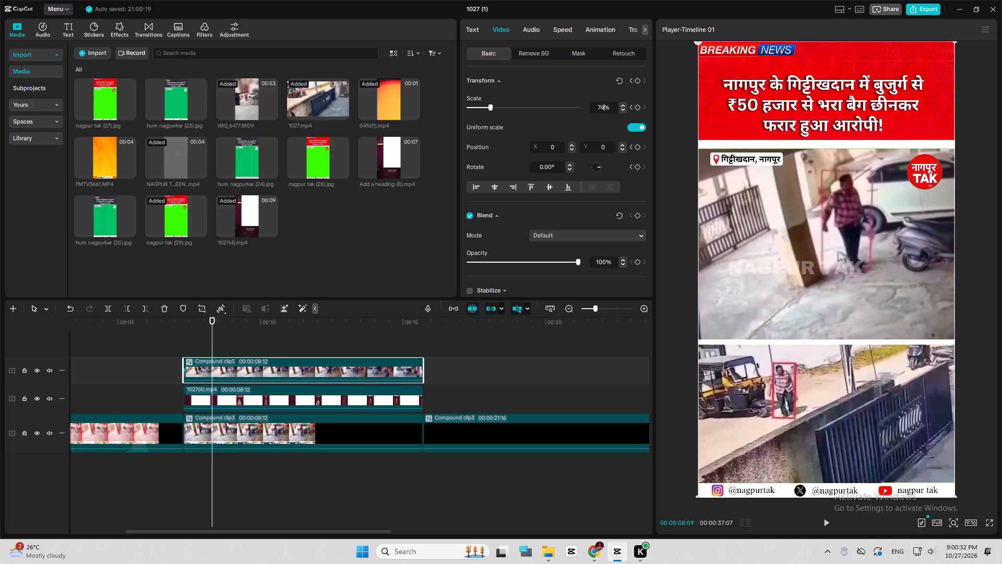
double_click(598, 147)
key(5)
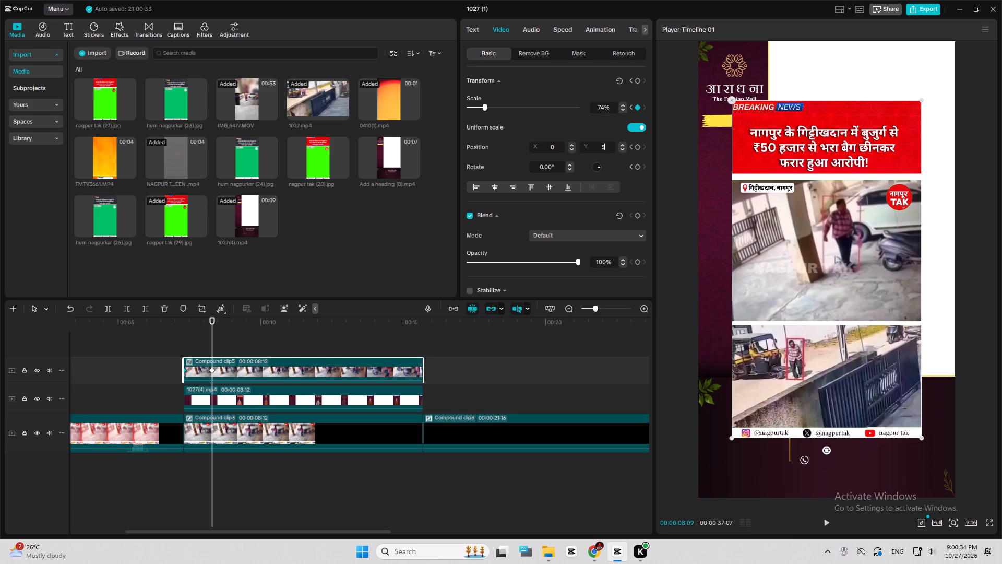
text(33)
double_click(556, 148)
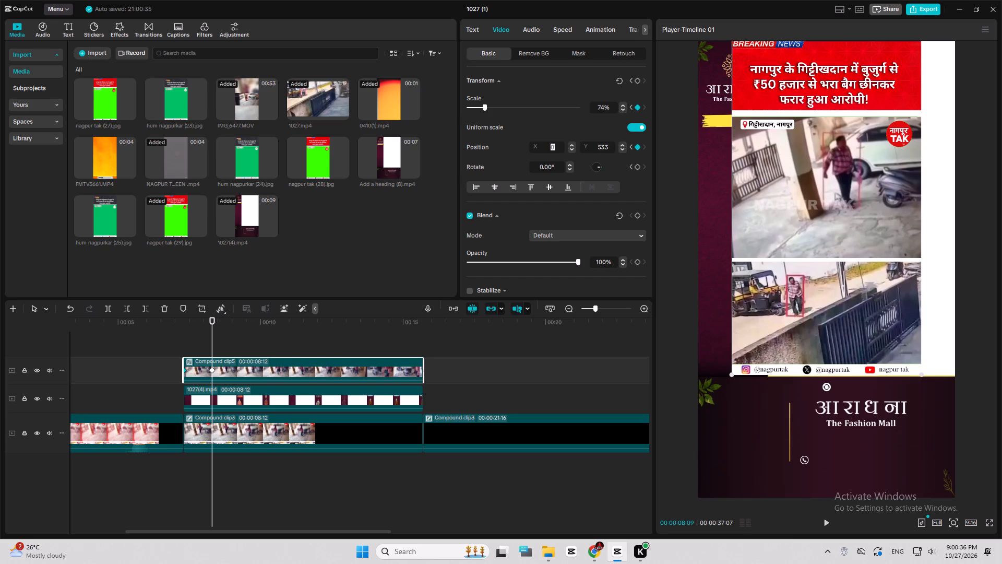
text(323)
click(556, 123)
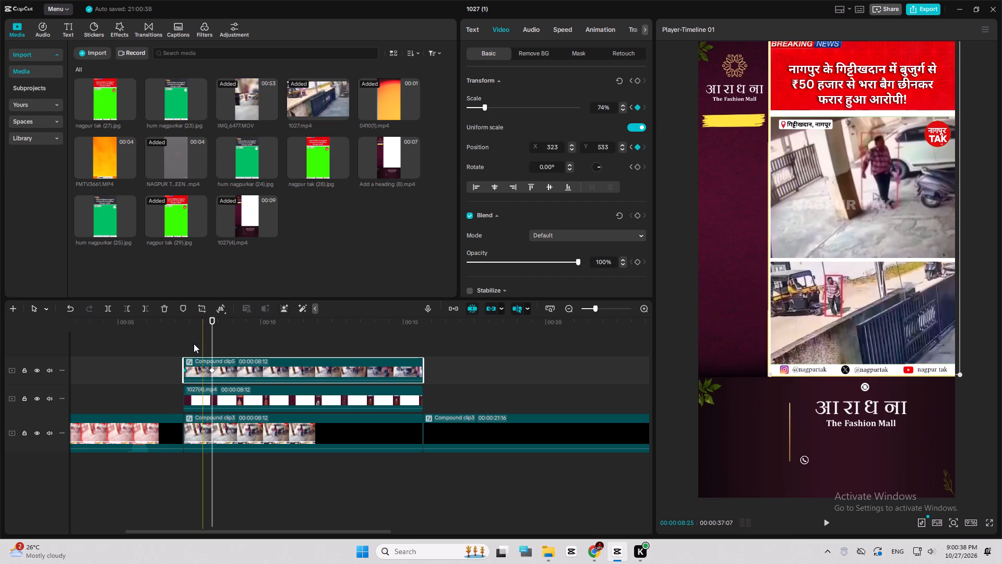
Add a Transform keyframe to the upper compound clip at 00:00:14:21, about one second before its end.
click(179, 341)
key(space)
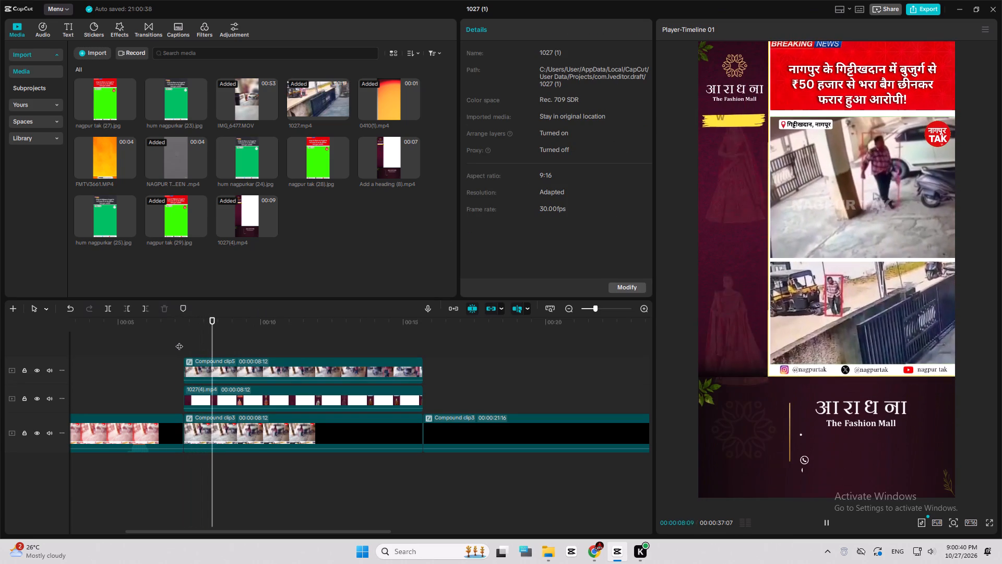
click(329, 373)
key(space)
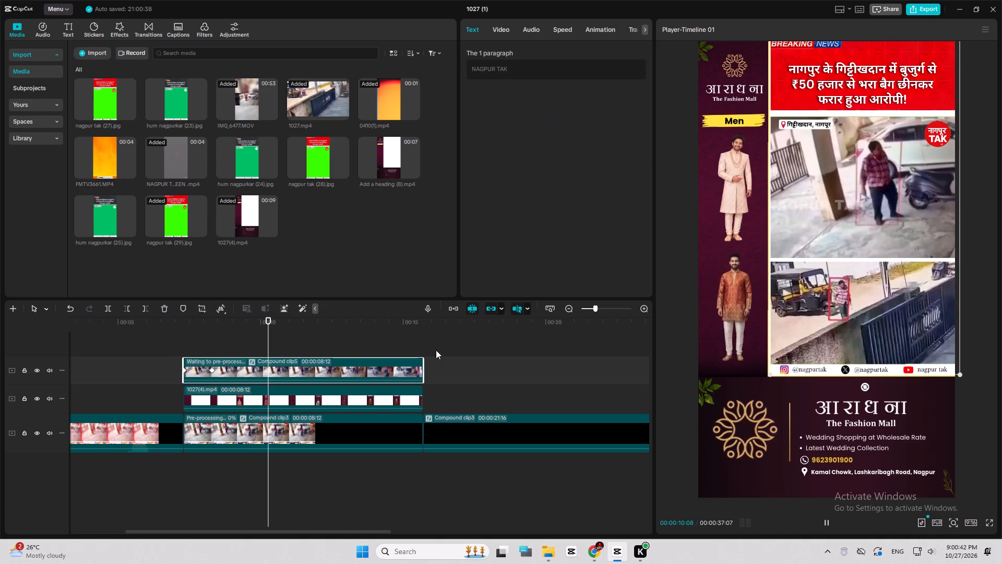
click(423, 337)
click(415, 365)
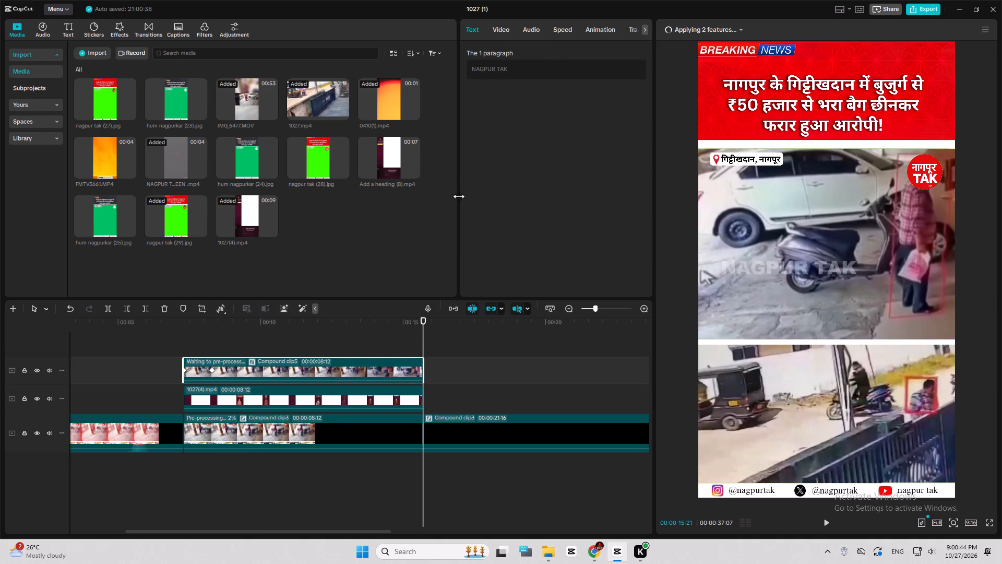
click(505, 32)
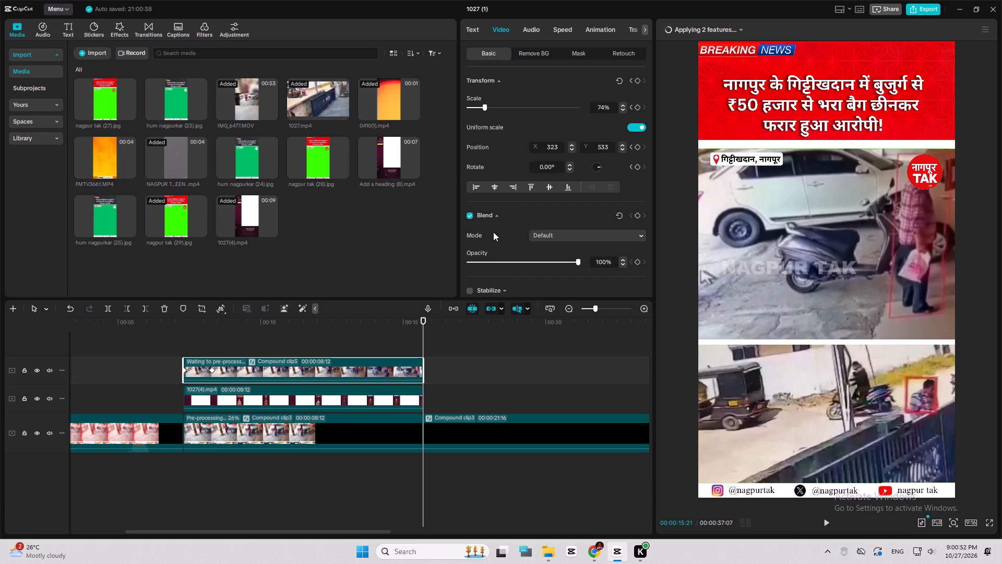
drag(410, 321, 404, 323)
click(394, 324)
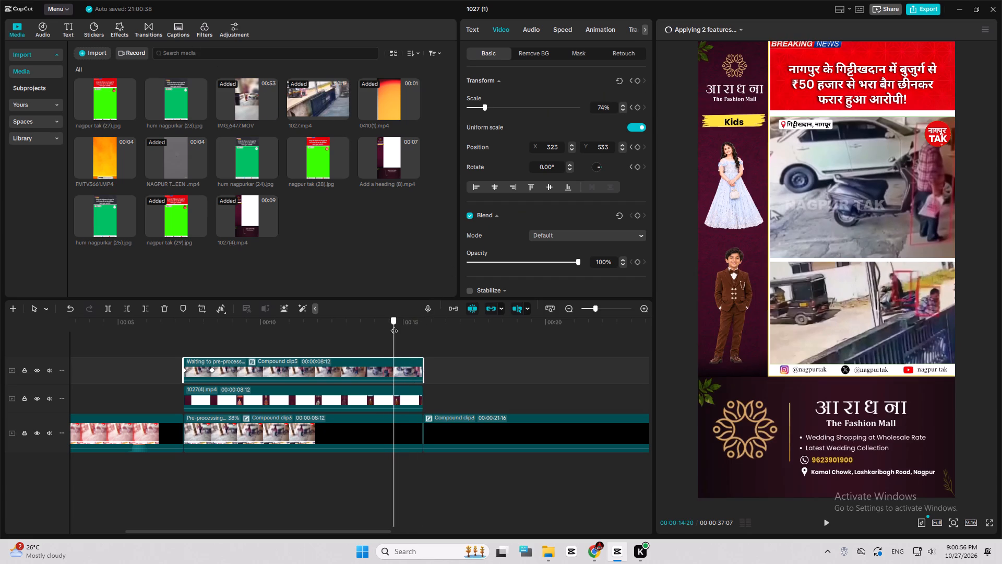
click(636, 83)
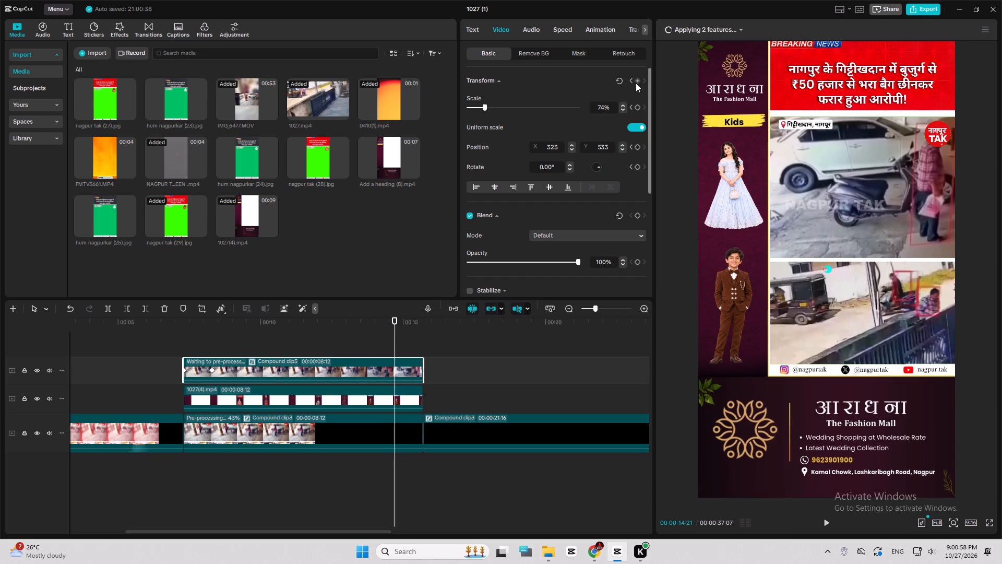
Keyframe the upper compound clip's end at 00:00:15:21 with scale 100%, position Y 0 and position X 0.
click(423, 320)
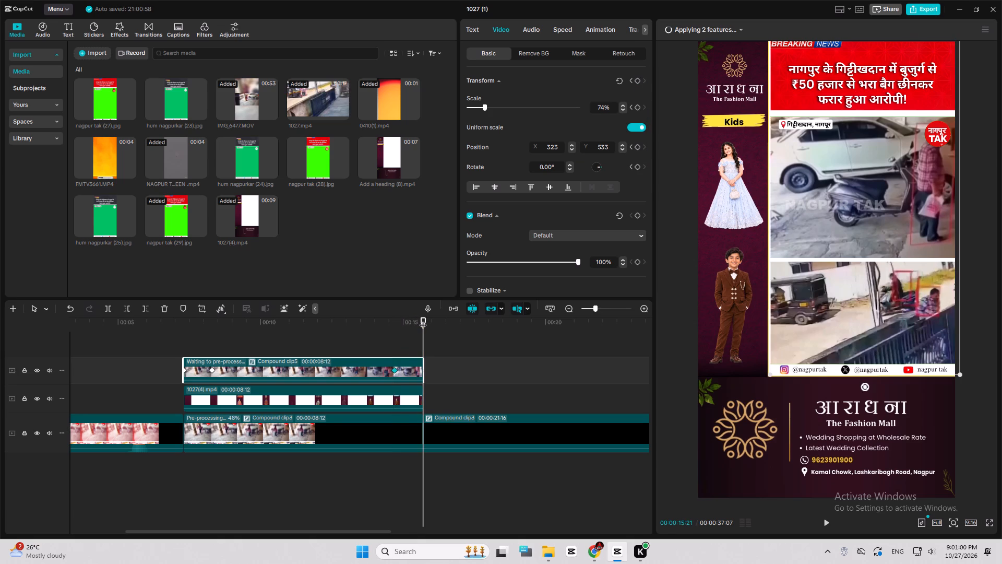
double_click(605, 107)
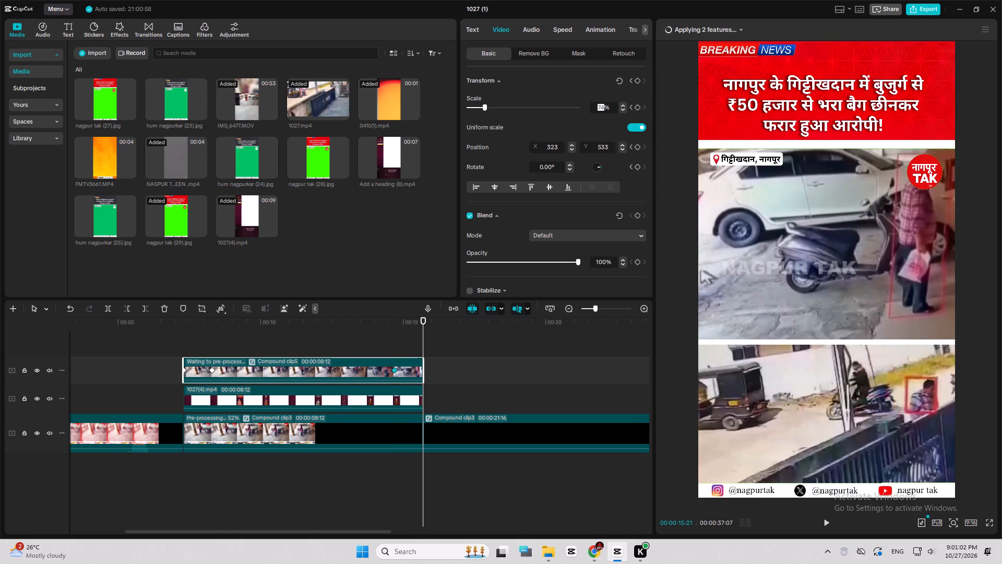
key(1)
key(0)
key(0)
click(592, 126)
double_click(600, 148)
key(0)
double_click(552, 146)
key(0)
click(565, 126)
Play back the ad section to examine how the footage shrinks into and grows out of the ad frame.
drag(360, 320, 172, 320)
click(170, 324)
key(space)
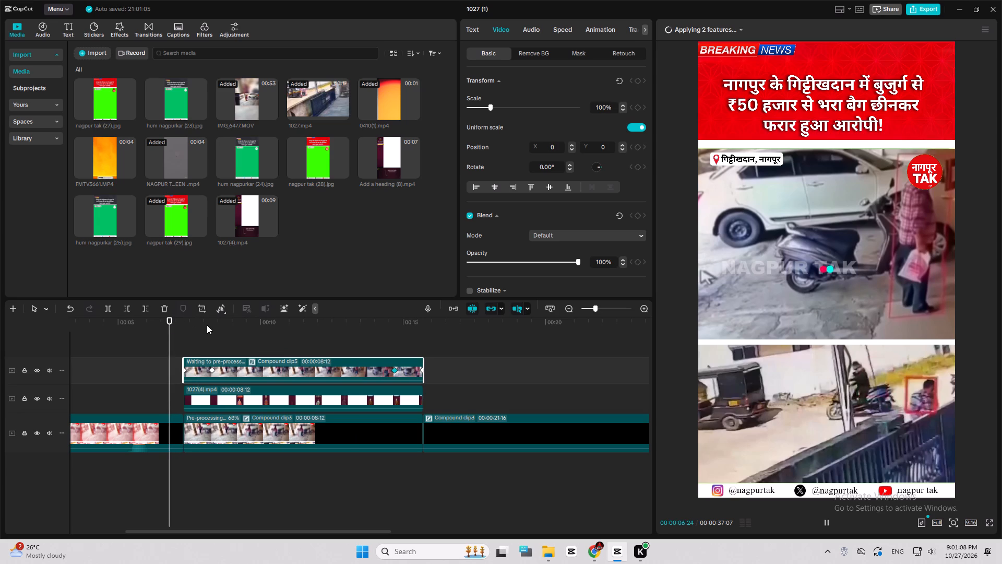
key(space)
click(171, 336)
key(space)
key(space)
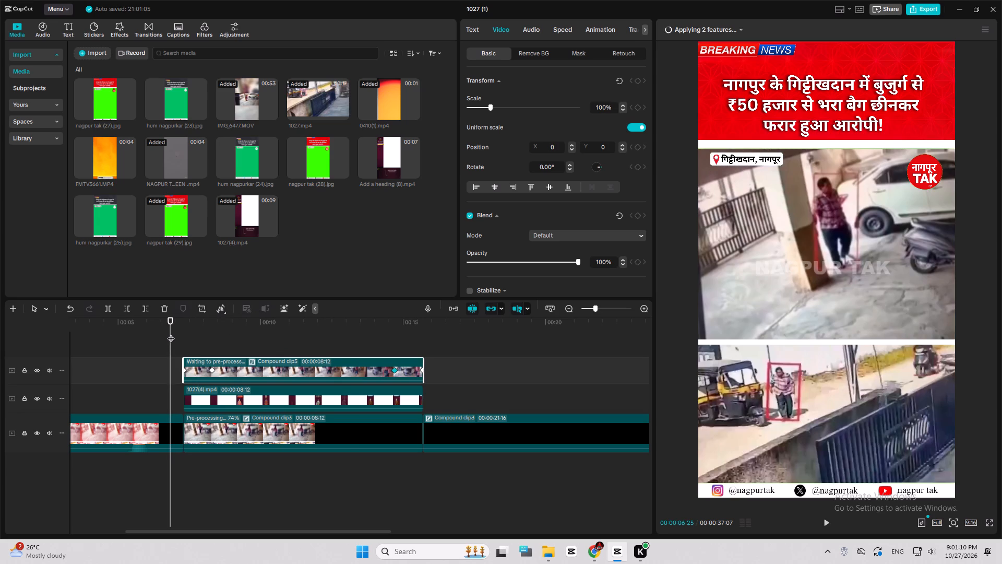
click(169, 324)
key(space)
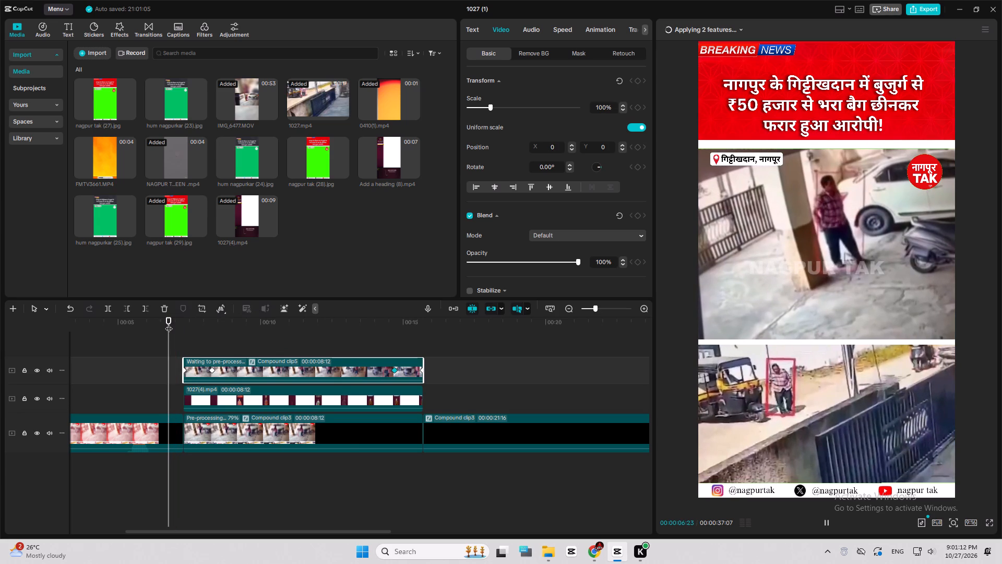
click(169, 321)
click(187, 317)
click(185, 319)
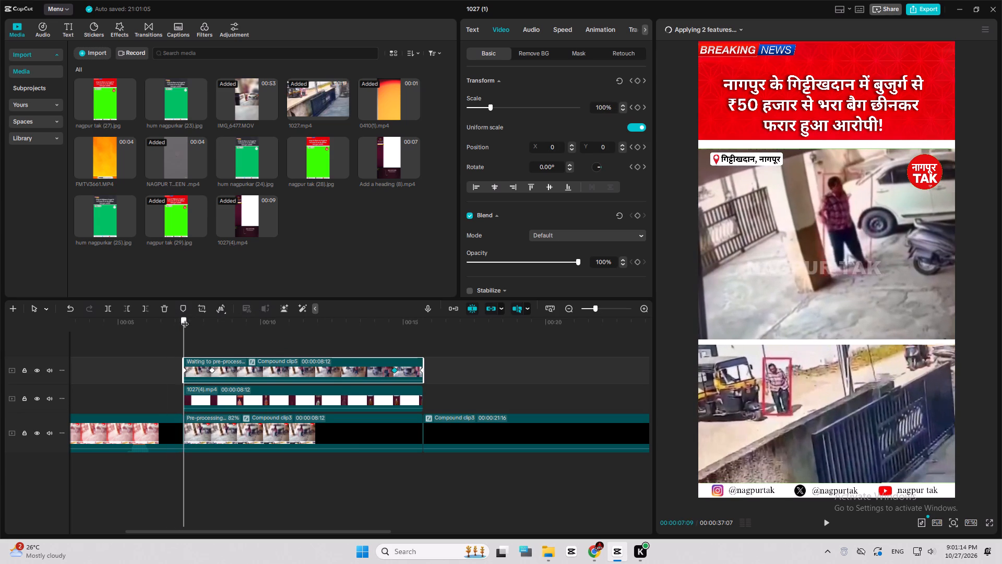
key(space)
click(141, 323)
key(space)
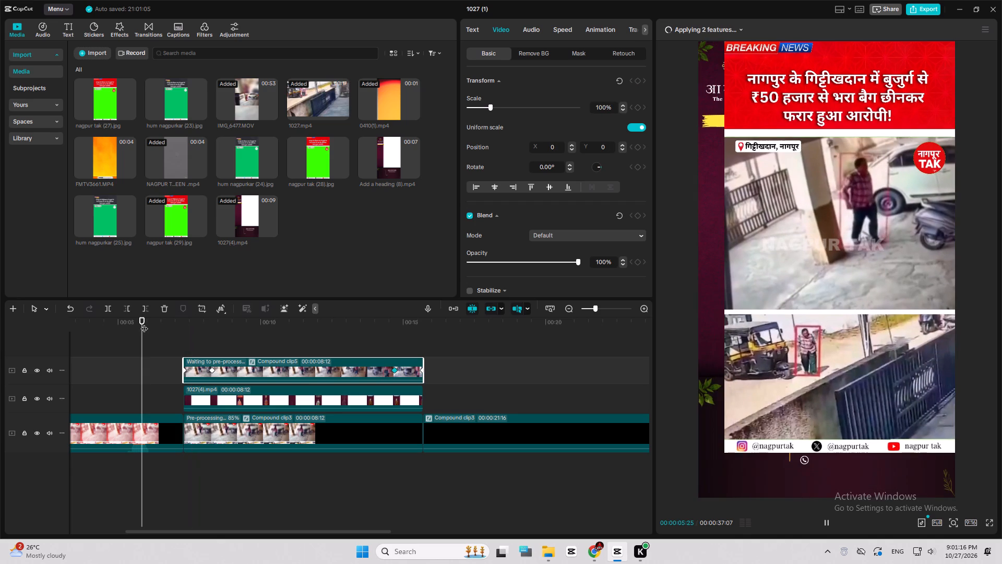
key(space)
ctrl+scroll(196, 340, down, 5)
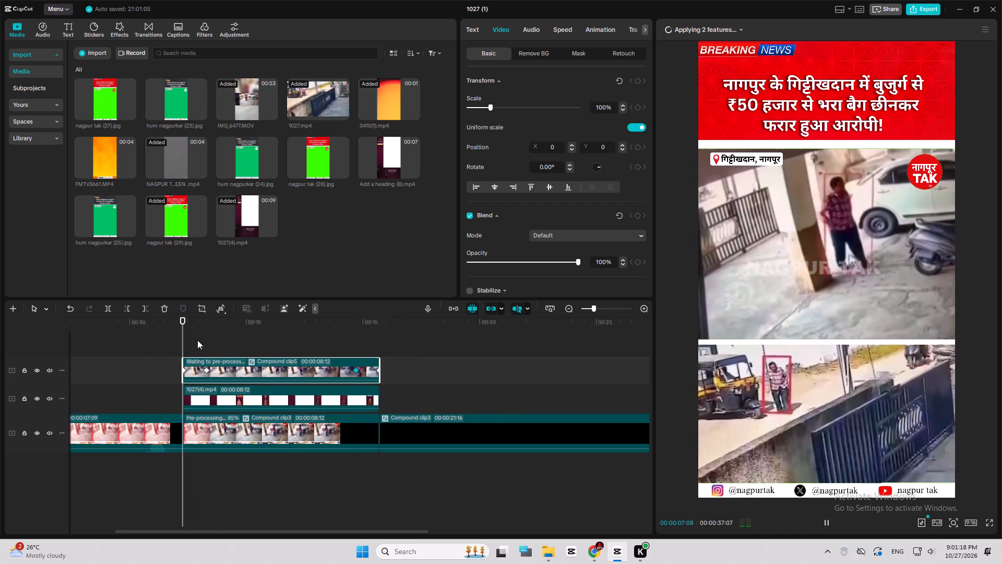
ctrl+scroll(197, 340, down, 14)
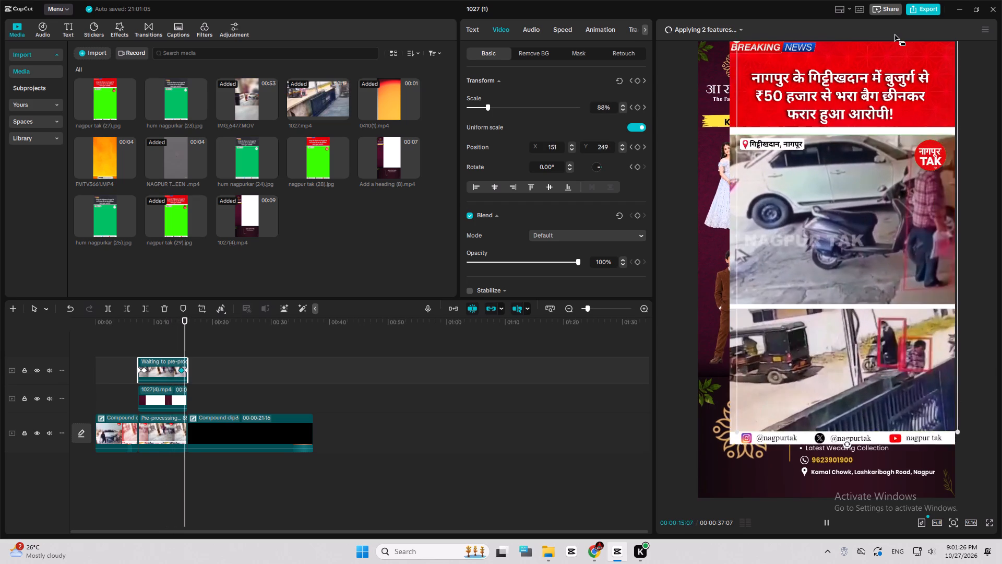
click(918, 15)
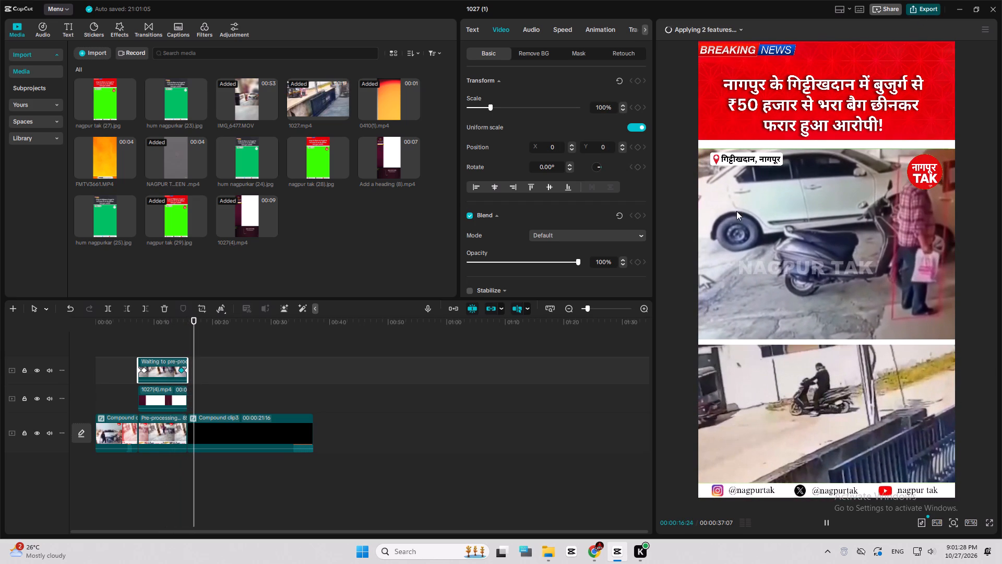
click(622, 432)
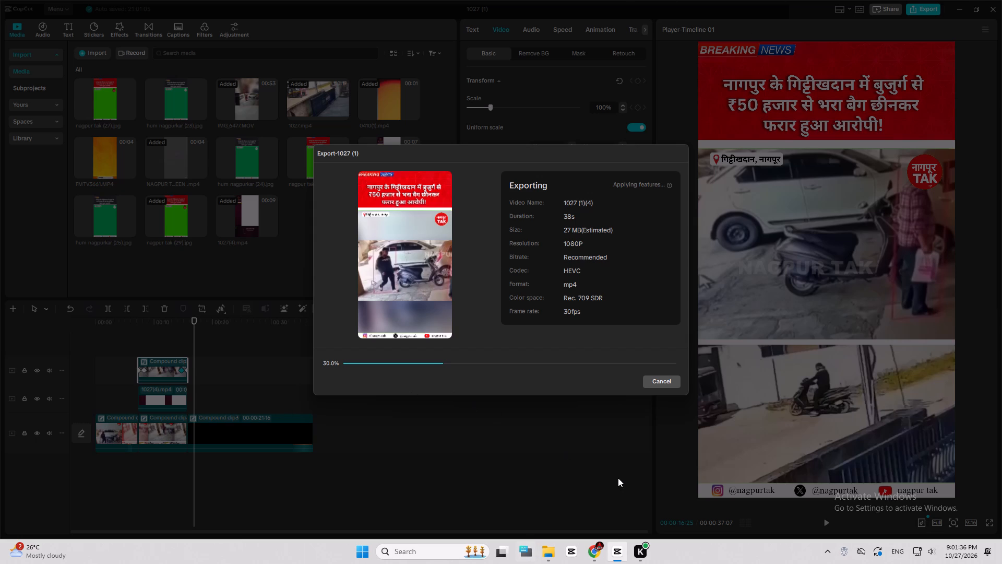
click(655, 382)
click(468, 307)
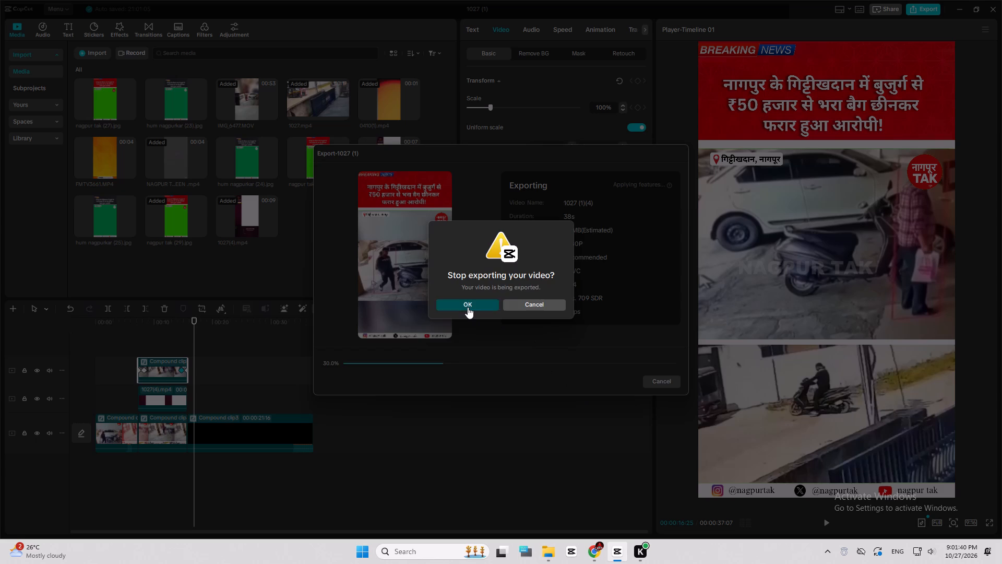